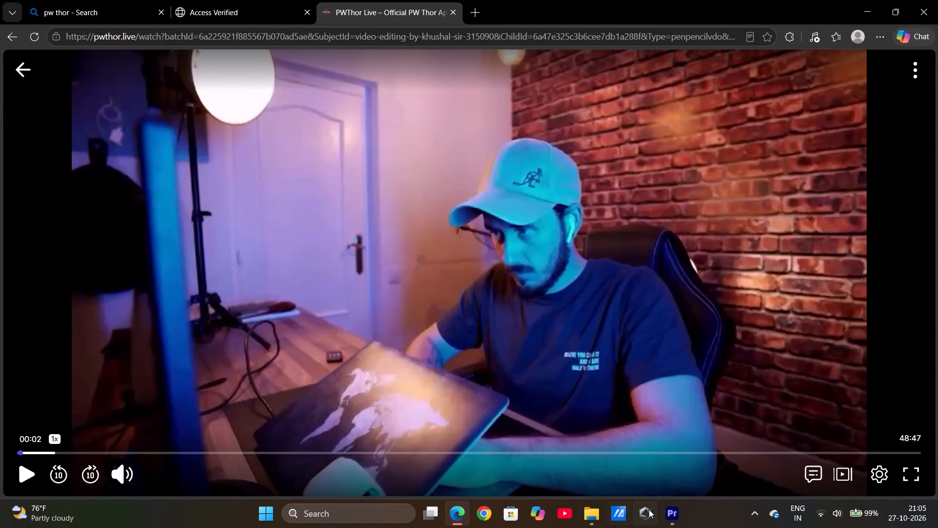
Switch to Premiere and select the intro.mp4 clips from about 00:00:39 onward with the Track Select Forward tool.
click(650, 462)
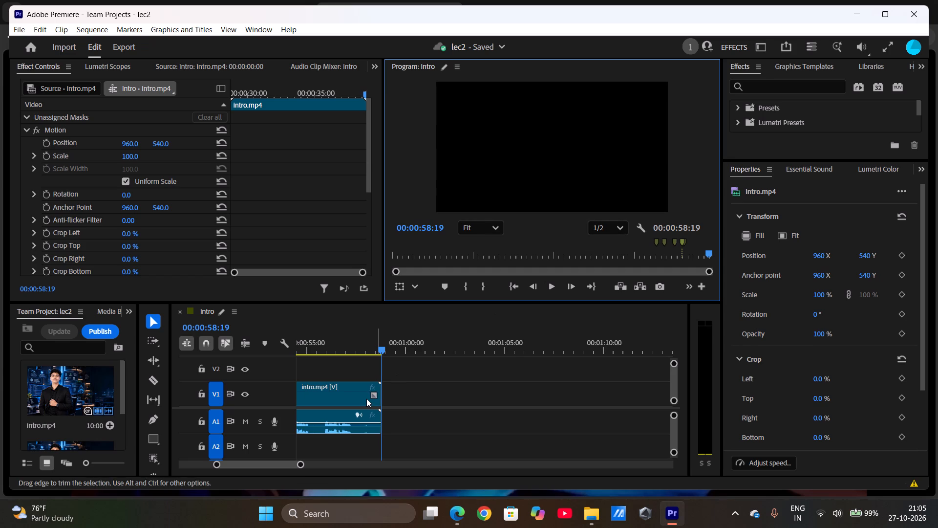
click(160, 345)
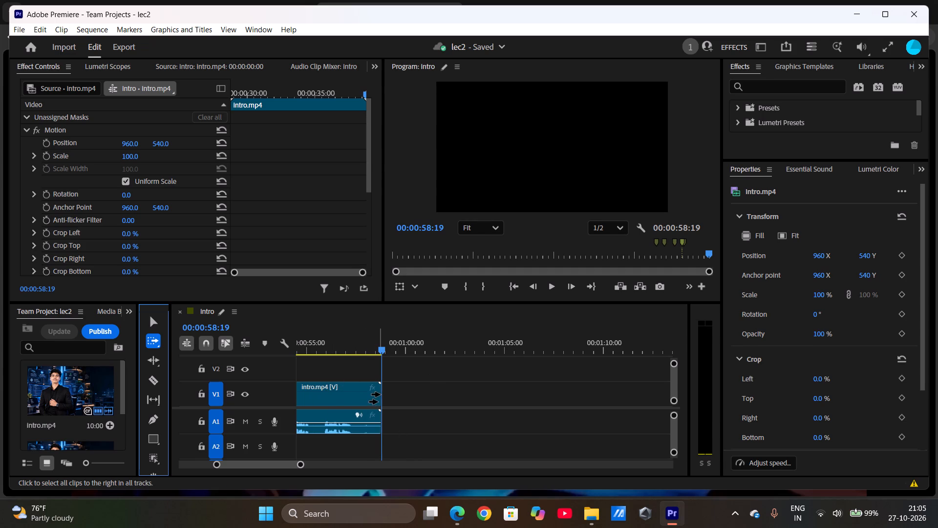
scroll(335, 399, right, 5)
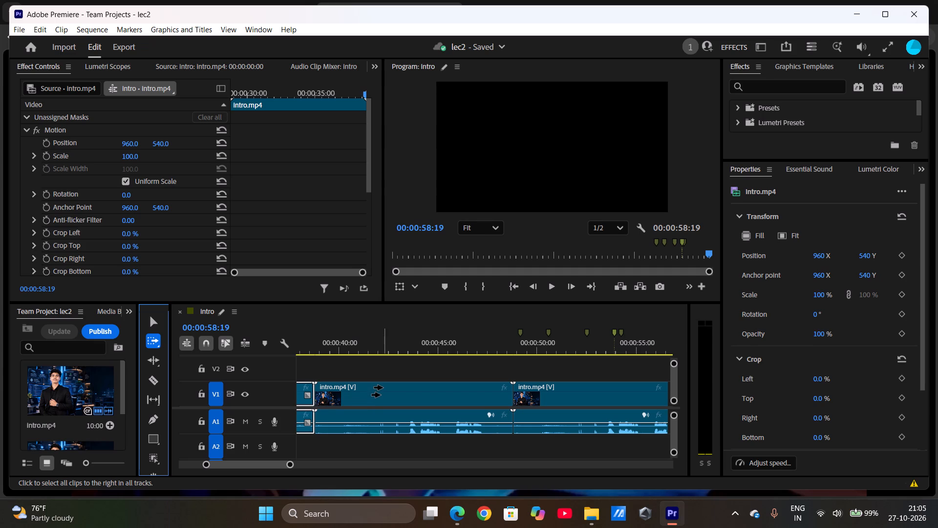
shift+click(418, 393)
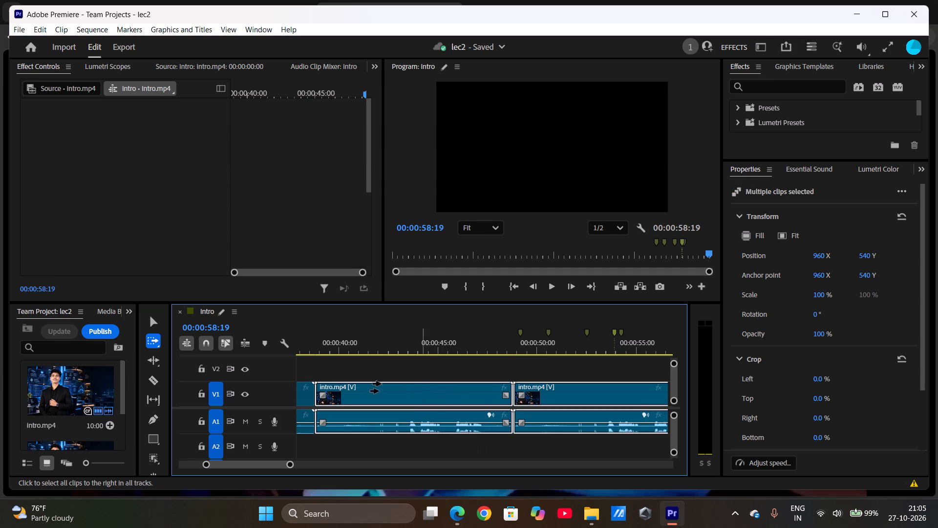
click(73, 389)
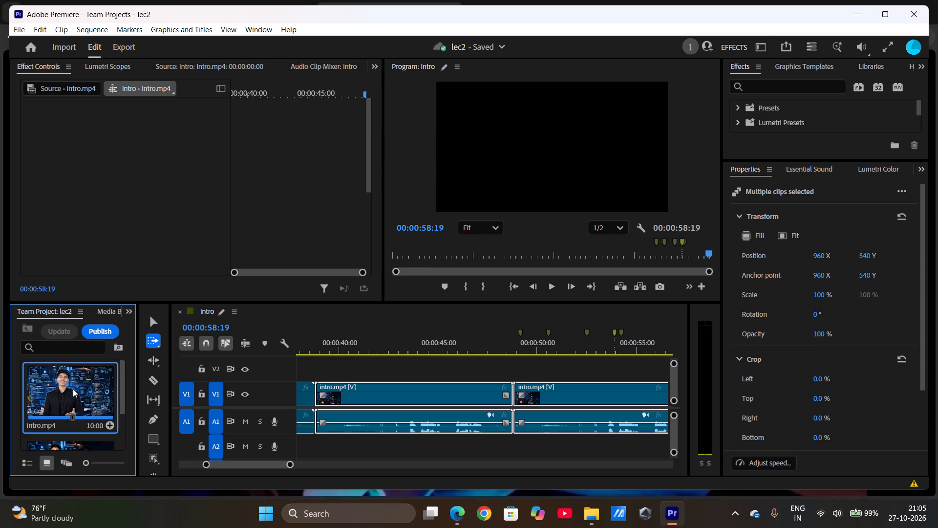
click(398, 394)
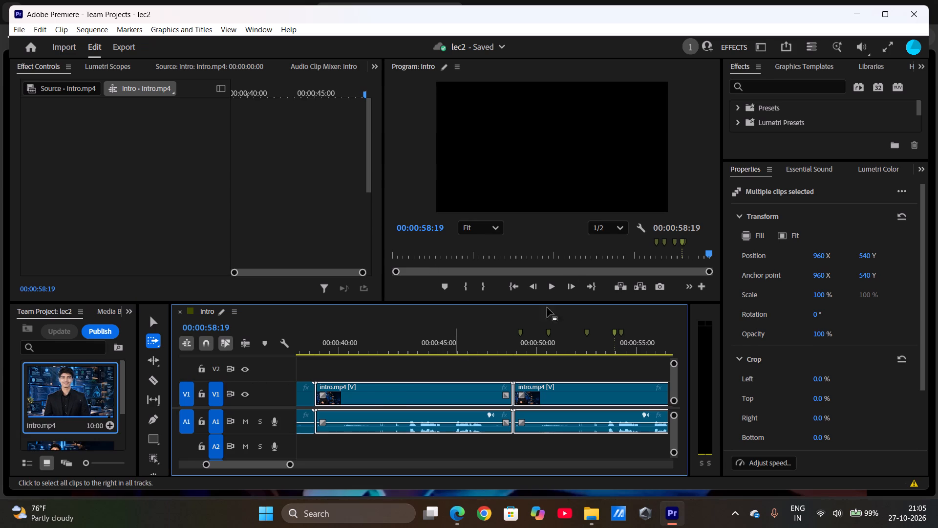
Play the Intro sequence from its start and stop at about 8 seconds.
click(550, 288)
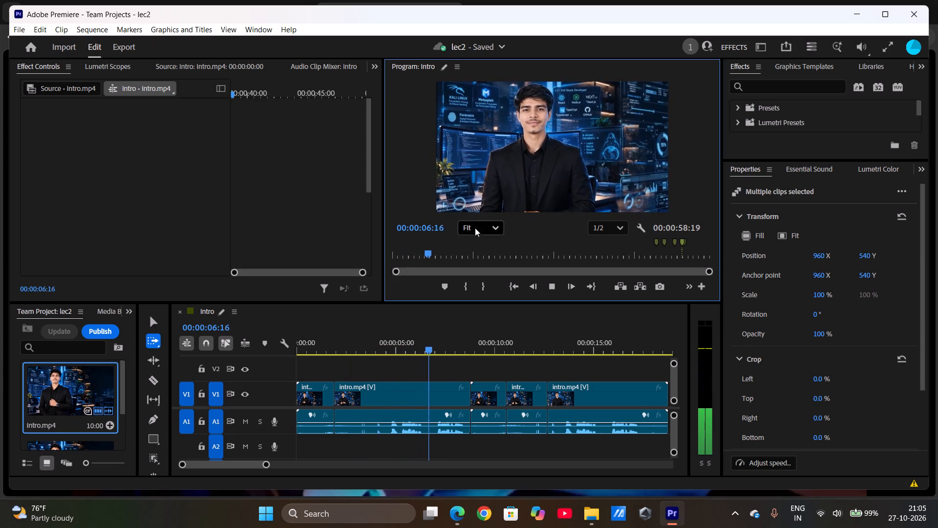
click(550, 283)
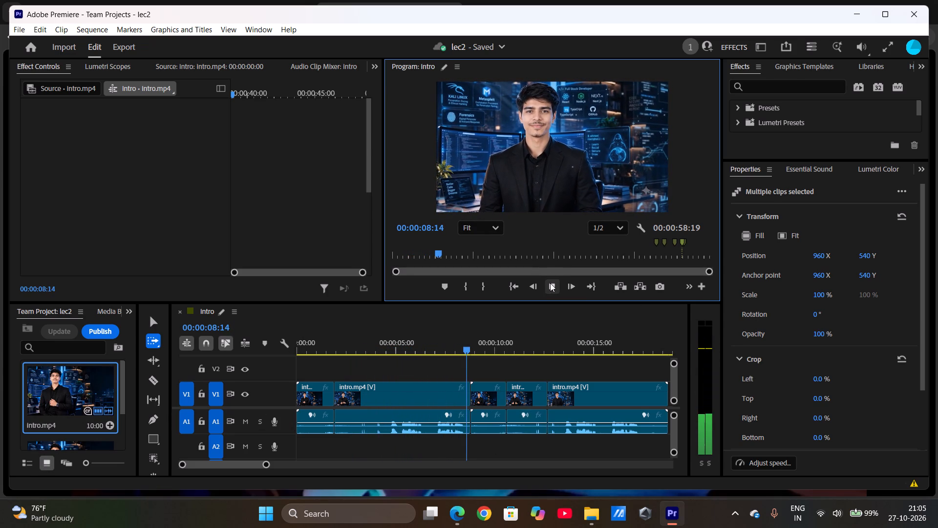
Select every clip after the short first one and move them about 3.7 seconds later, leaving a gap.
scroll(384, 412, down, 1)
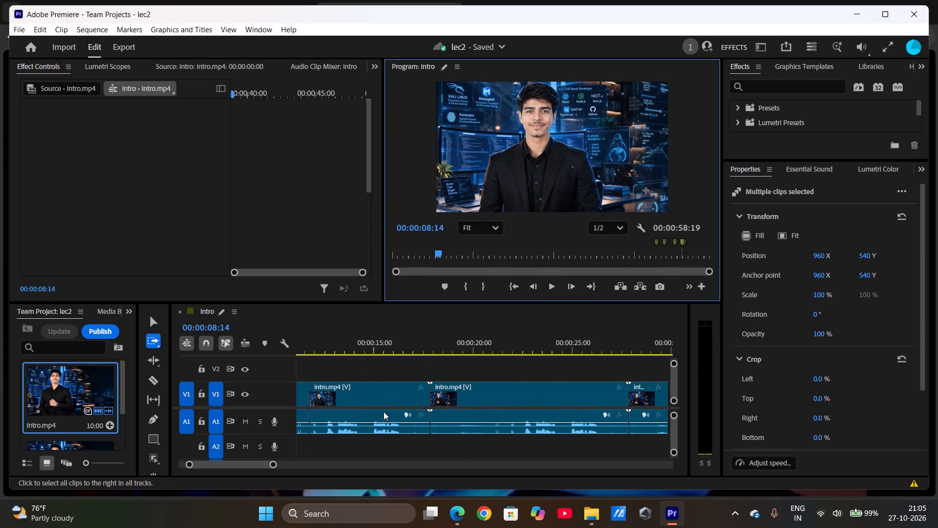
scroll(384, 412, right, 13)
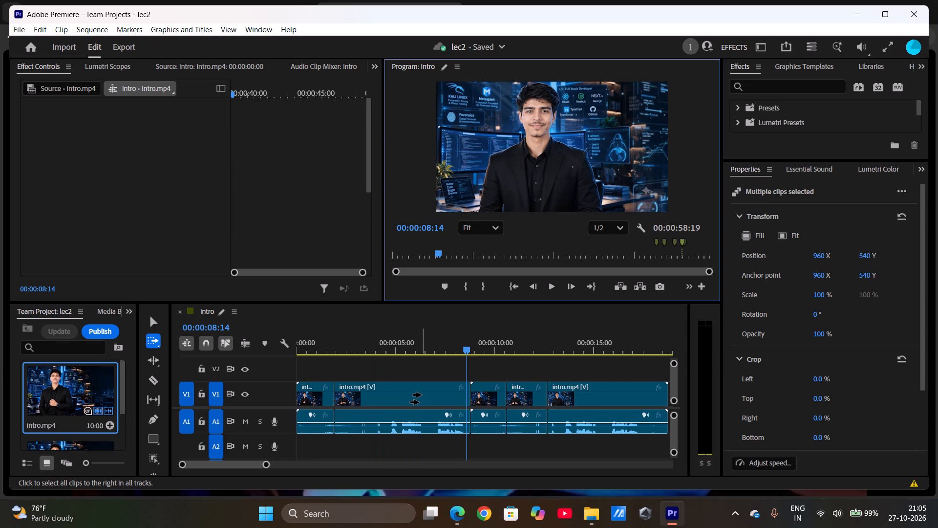
click(421, 395)
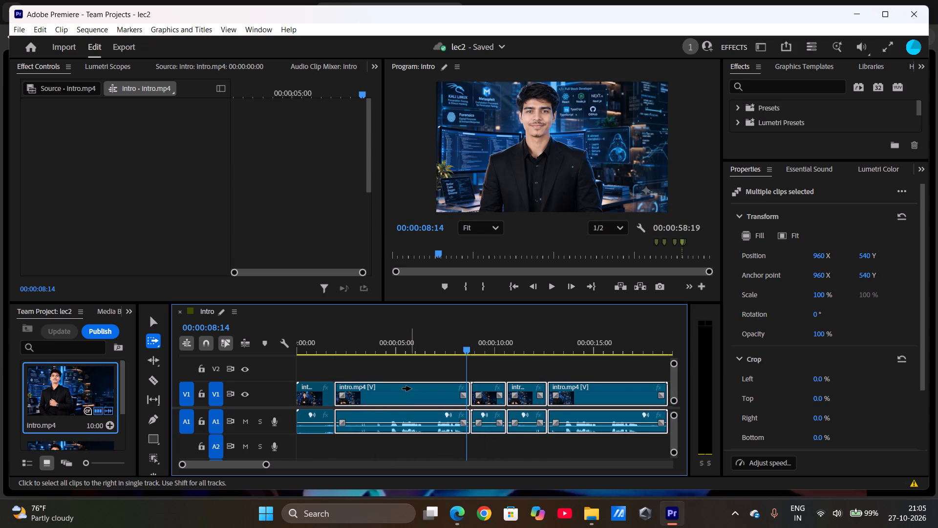
shift+drag(411, 389, 481, 392)
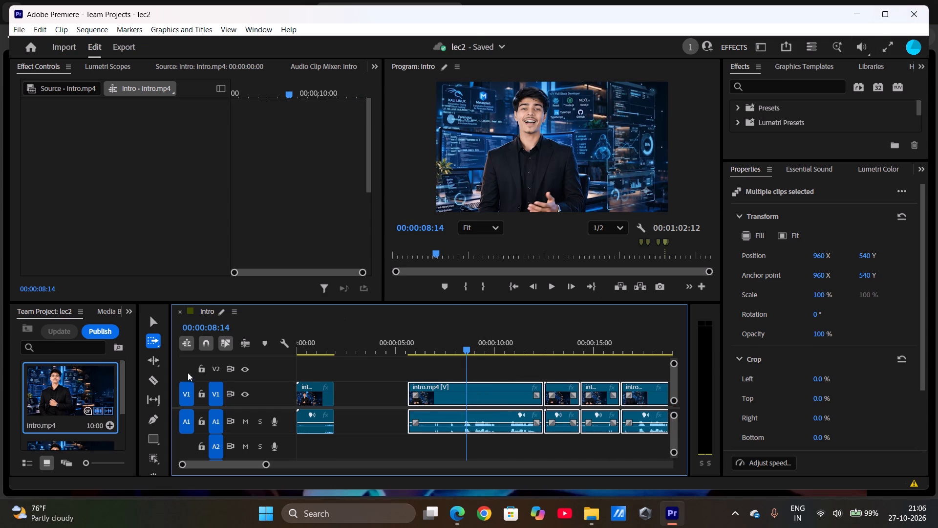
Activate the Slip tool and look along the shifted clips in the Intro sequence.
click(156, 401)
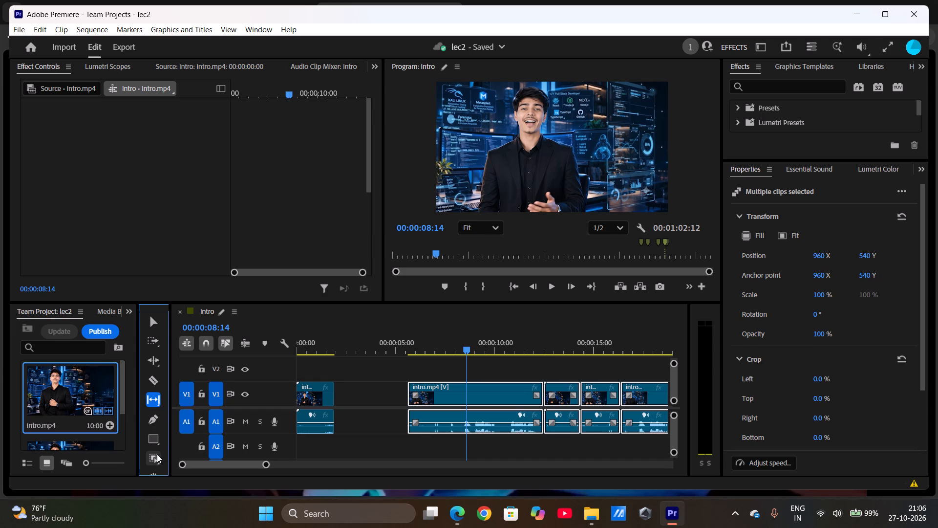
scroll(156, 455, down, 1)
scroll(385, 360, down, 1)
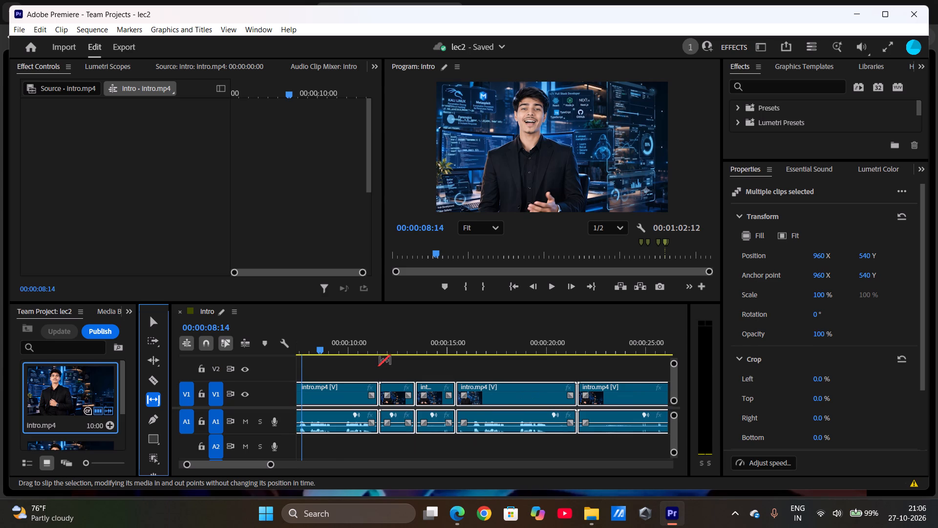
scroll(320, 385, down, 7)
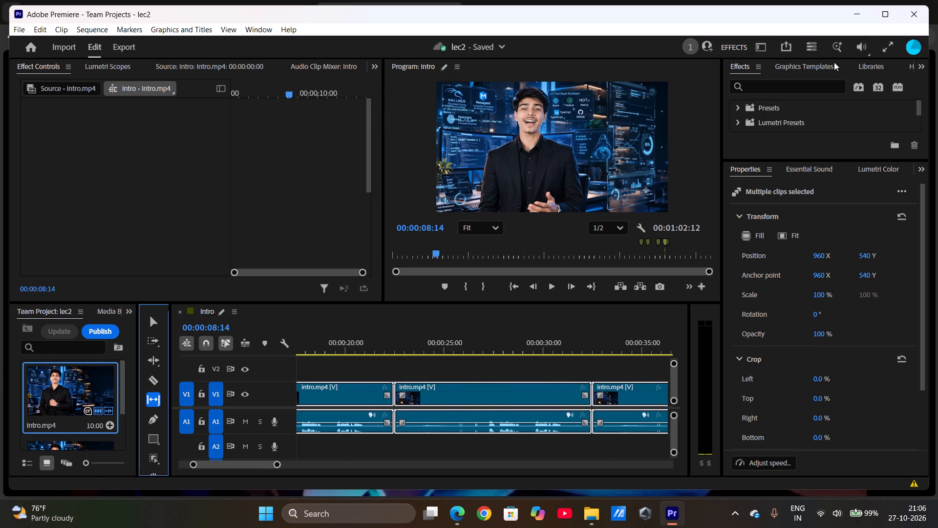
Create a new project named youtube in the default location with no template.
click(24, 27)
click(36, 44)
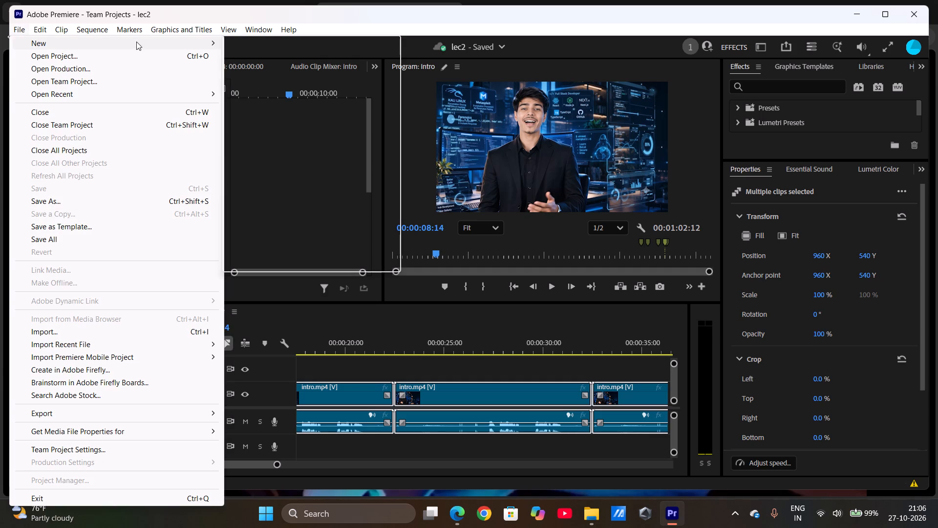
click(136, 42)
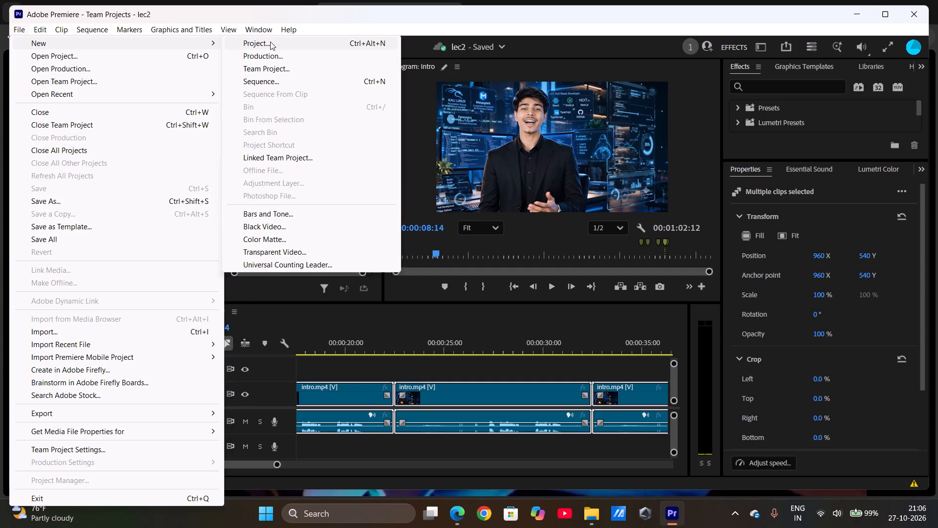
click(270, 42)
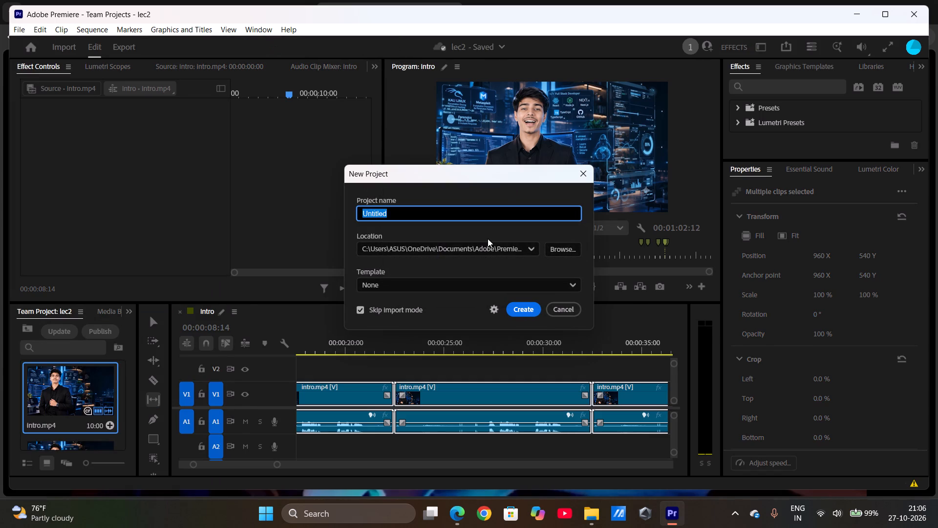
click(452, 215)
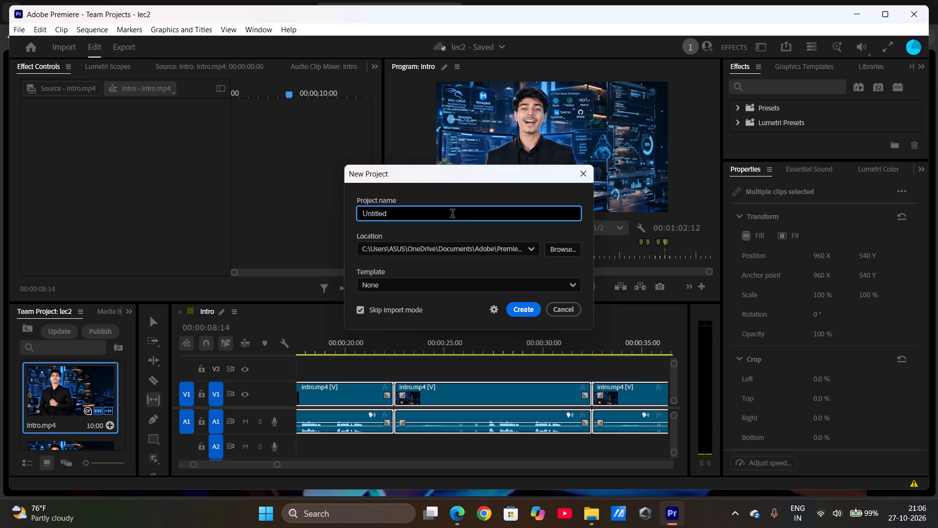
key(BackSpace)
key(BackSpace)
key(BackSpace)
key(BackSpace)
key(BackSpace)
key(BackSpace)
key(BackSpace)
key(BackSpace)
key(BackSpace)
key(BackSpace)
key(y)
text(ou)
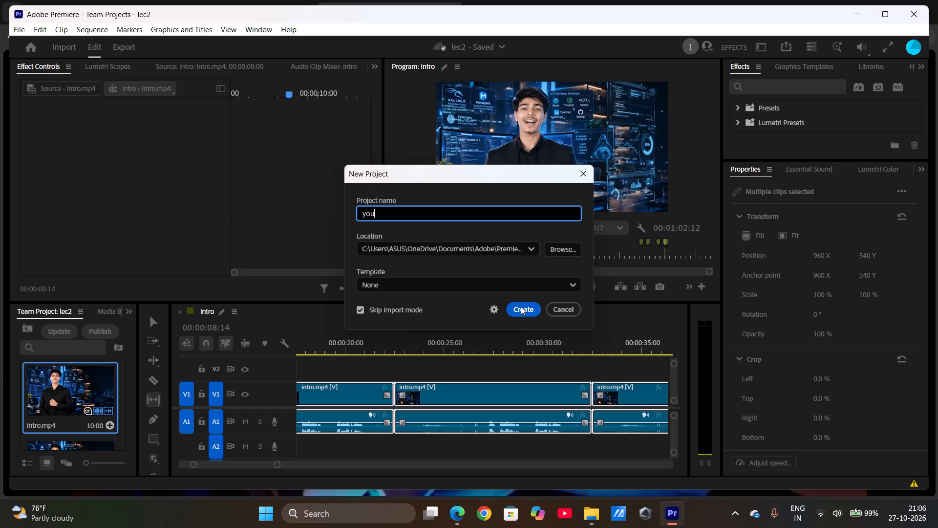
text(tube)
key(Return)
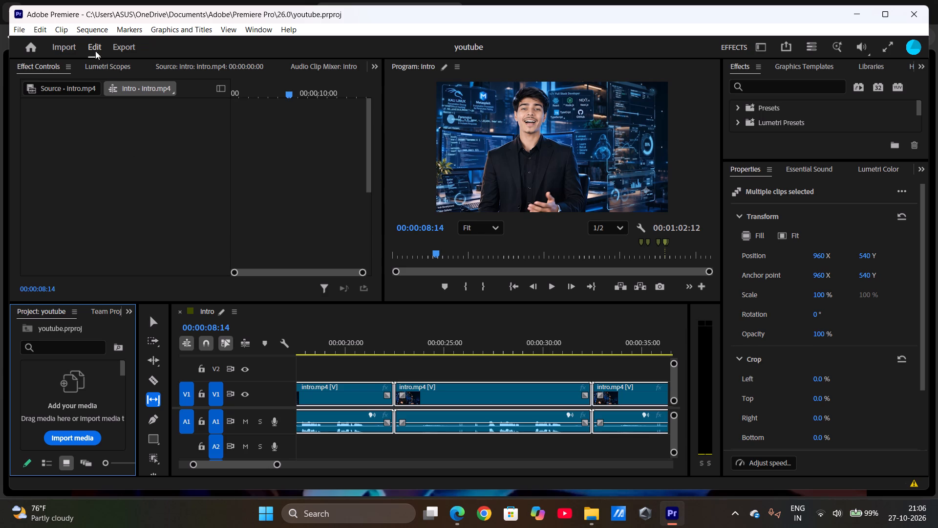
Close Premiere without publishing the changes to the lec2 team project.
click(12, 27)
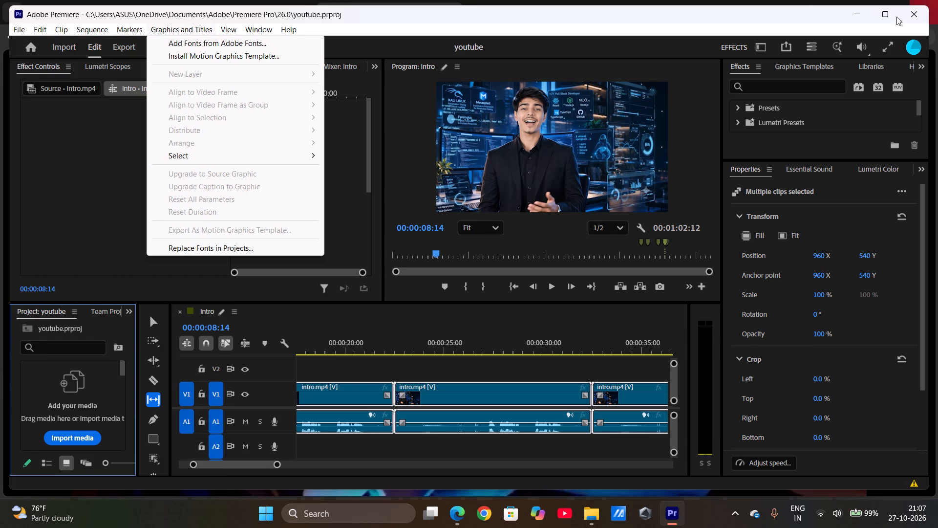
click(912, 9)
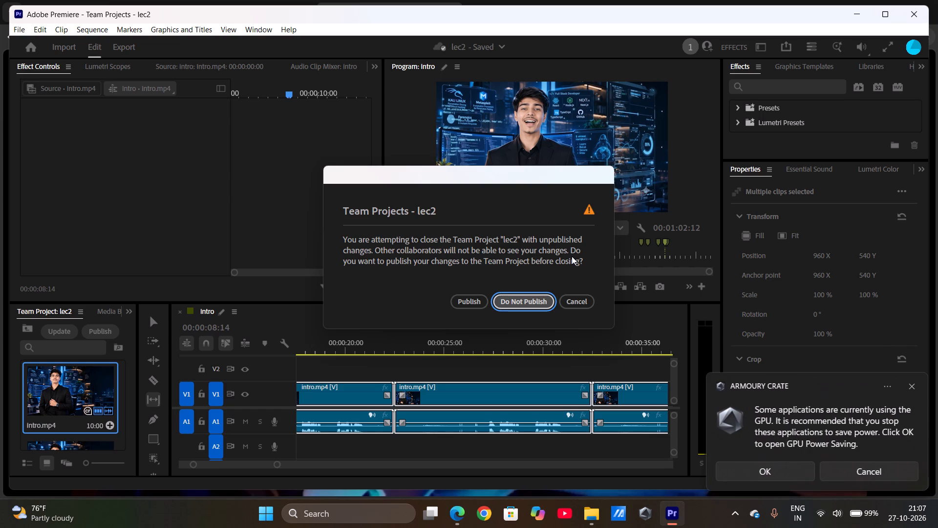
click(510, 301)
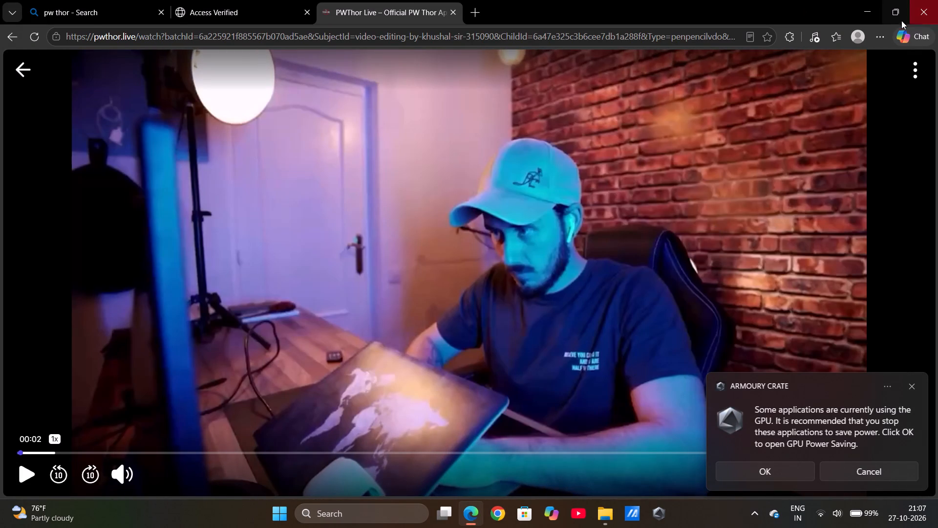
Minimize the browser and relaunch Adobe Premiere Pro 2026.
click(873, 12)
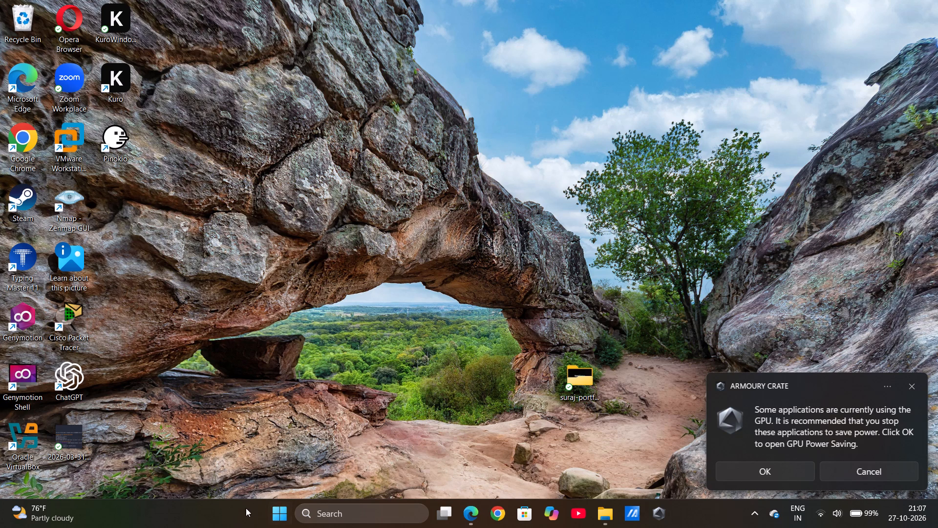
click(274, 522)
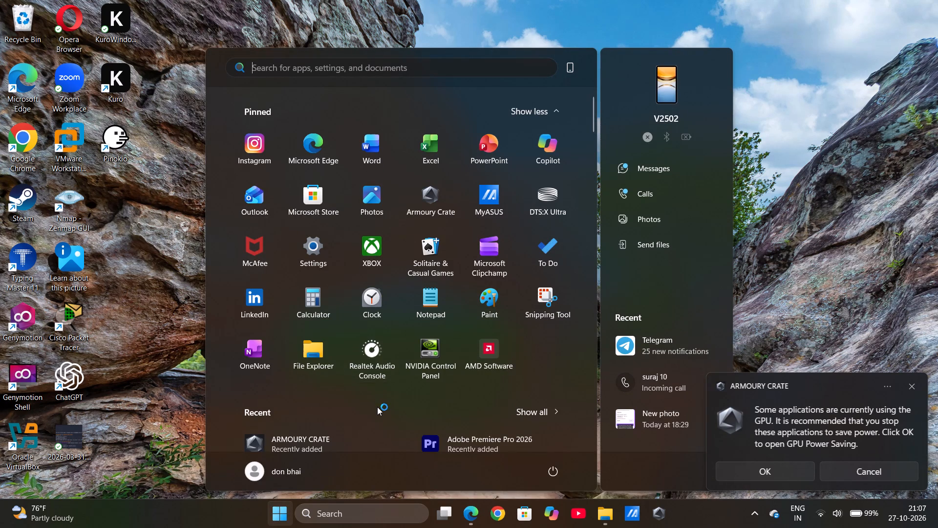
scroll(377, 407, down, 1)
double_click(466, 372)
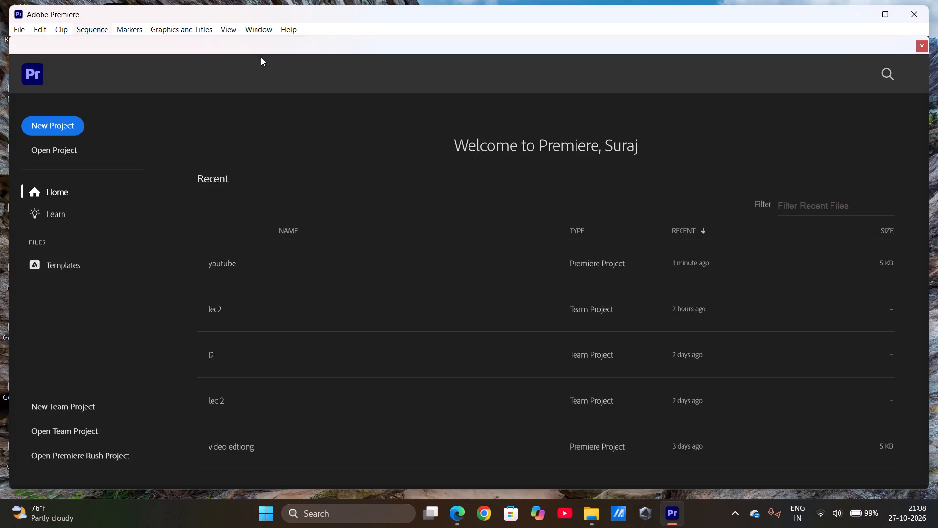
Create a new team project named 1-youtube-frame, leaving the description empty and the other settings at their defaults.
click(60, 405)
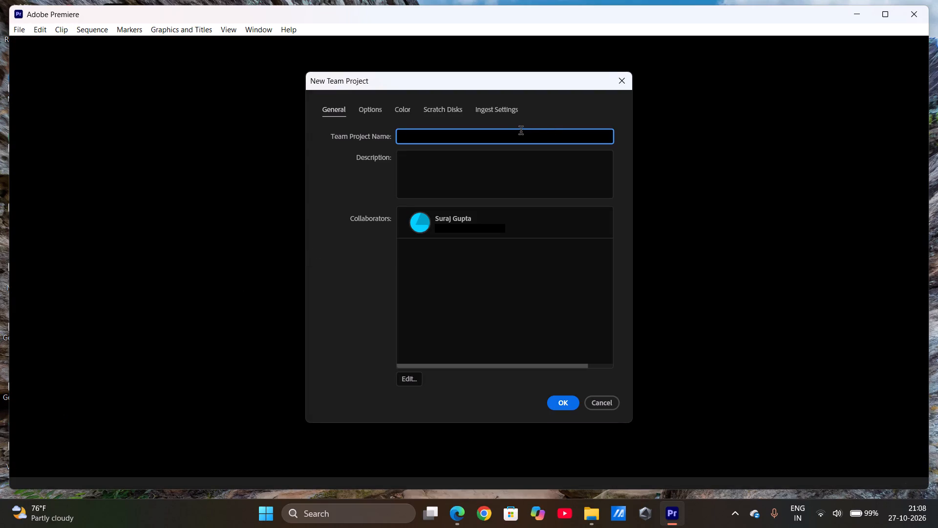
key(1)
key(minus)
text(youtube)
key(space)
key(BackSpace)
key(minus)
text(ree)
key(BackSpace)
key(BackSpace)
key(BackSpace)
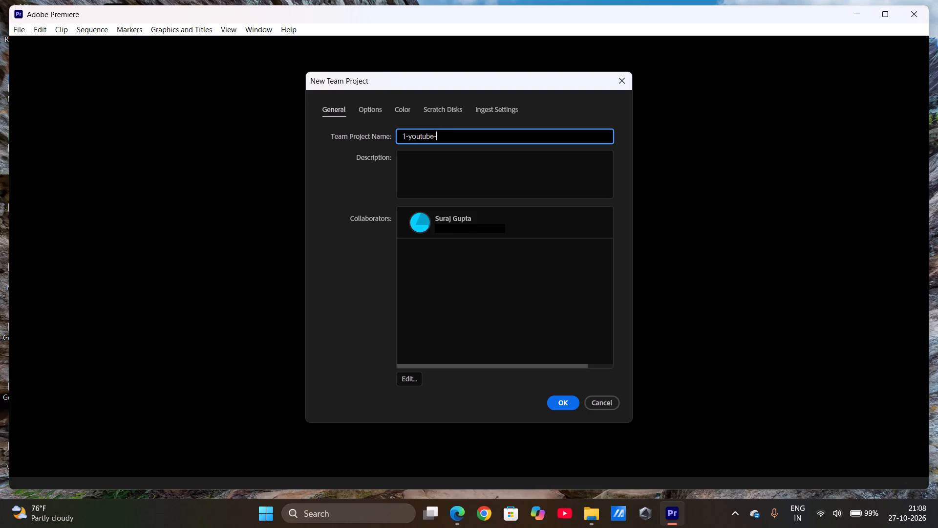
text(frame)
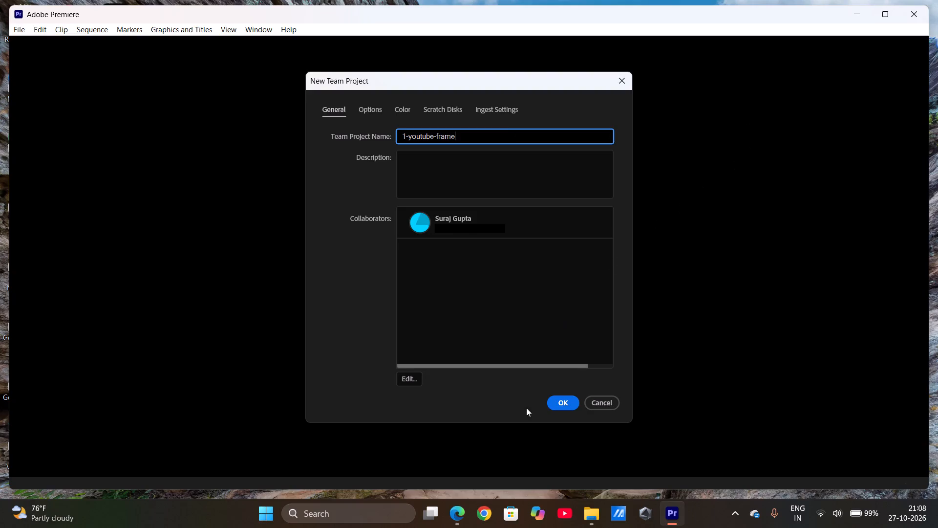
click(565, 402)
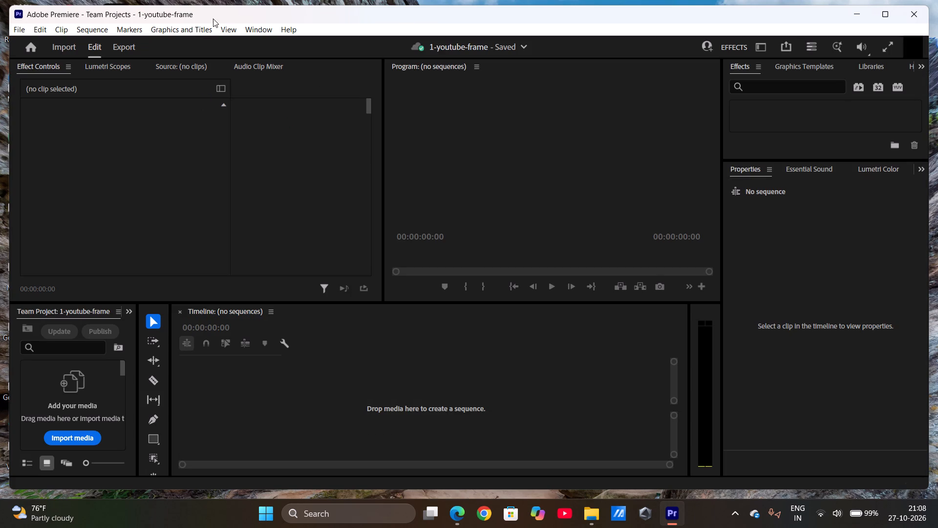
Switch the workspace layout to Editing for the 1-youtube-frame project.
click(221, 33)
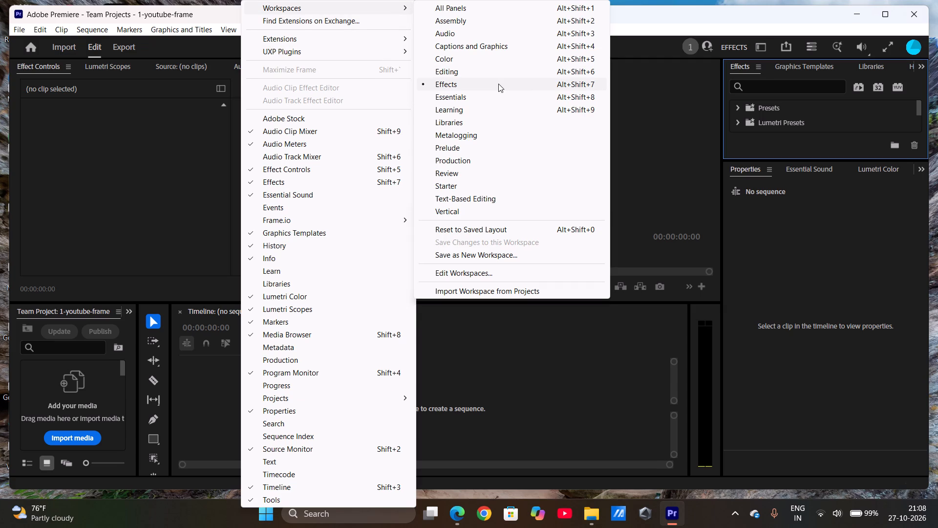
click(483, 67)
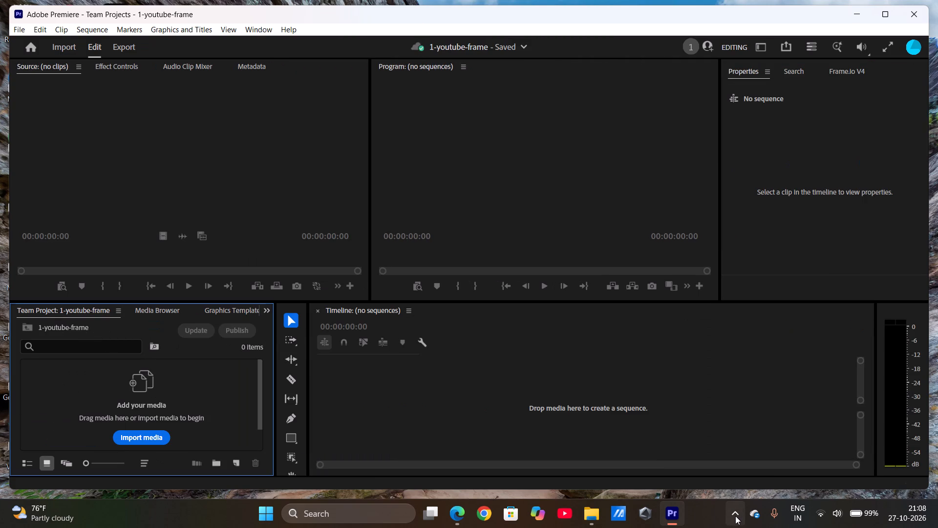
Show the hidden background apps in the Windows system tray.
click(736, 511)
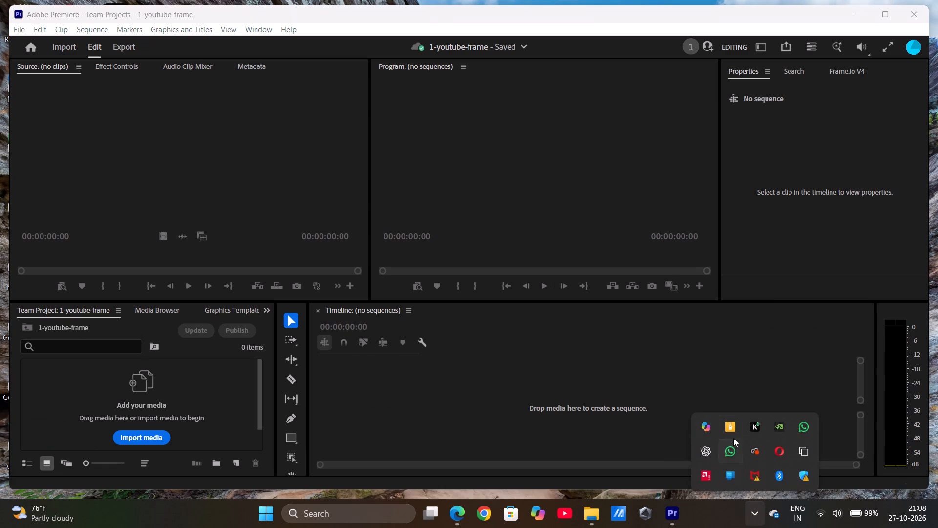
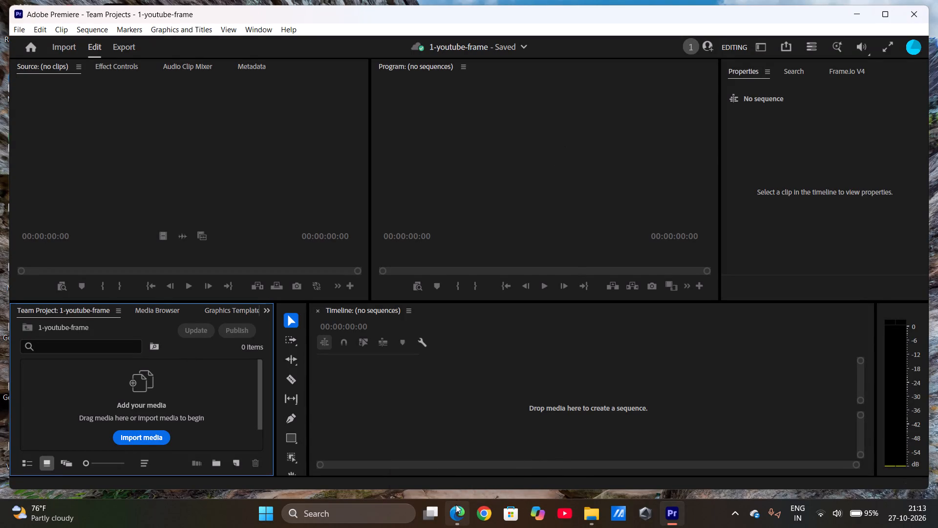
Switch to Microsoft Edge and open a new browser tab ready for a web search.
click(461, 475)
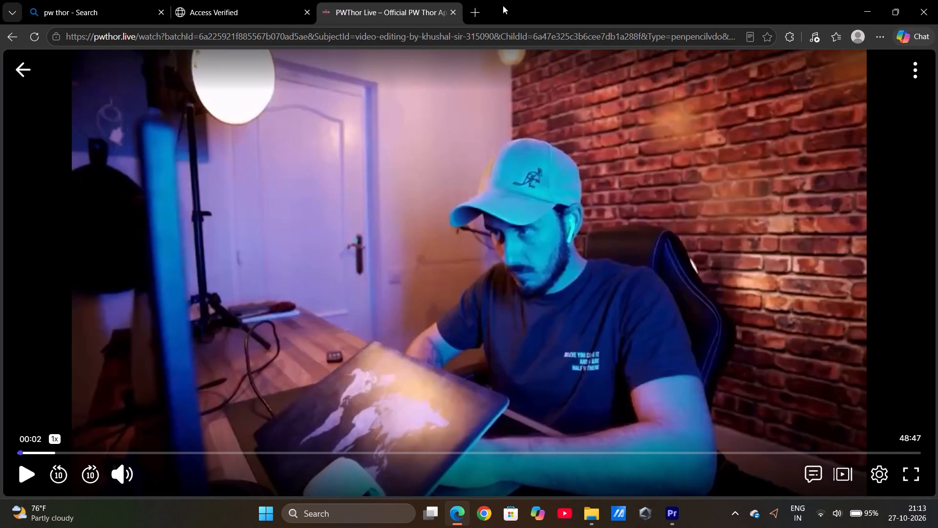
click(482, 10)
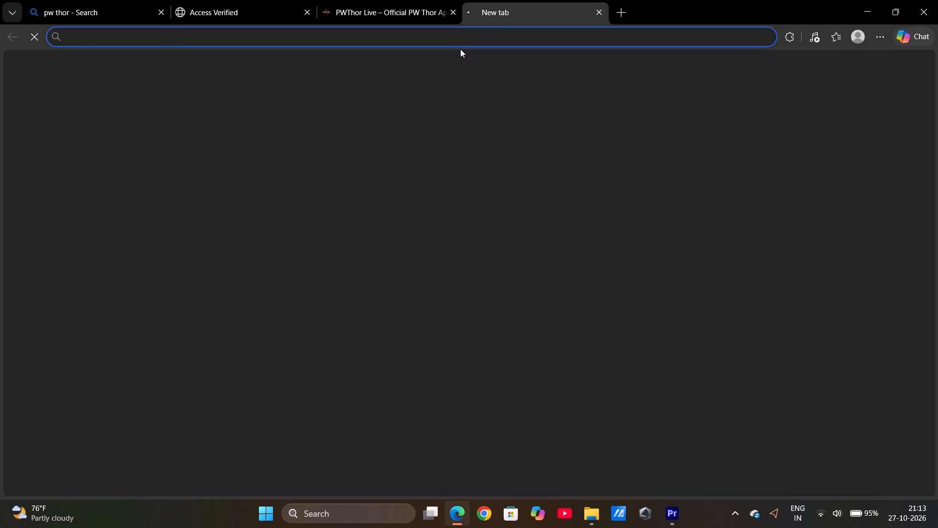
click(460, 49)
click(343, 104)
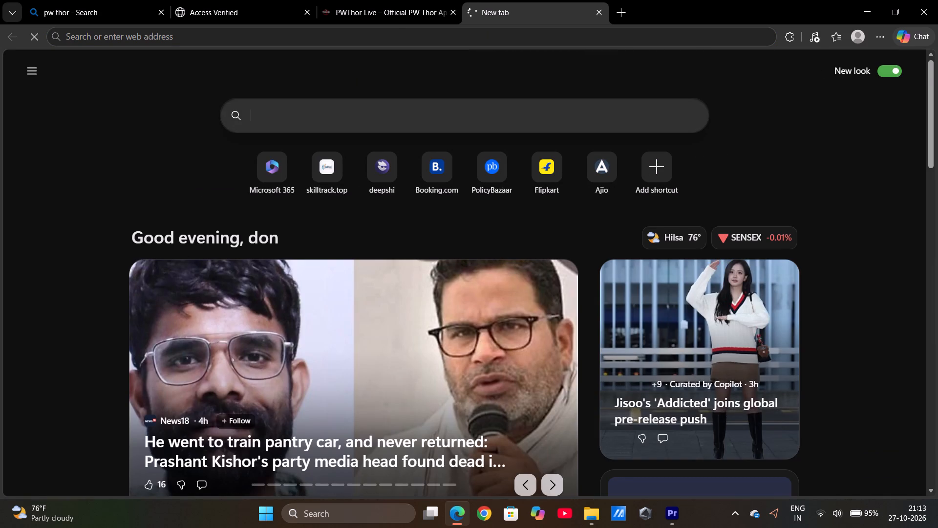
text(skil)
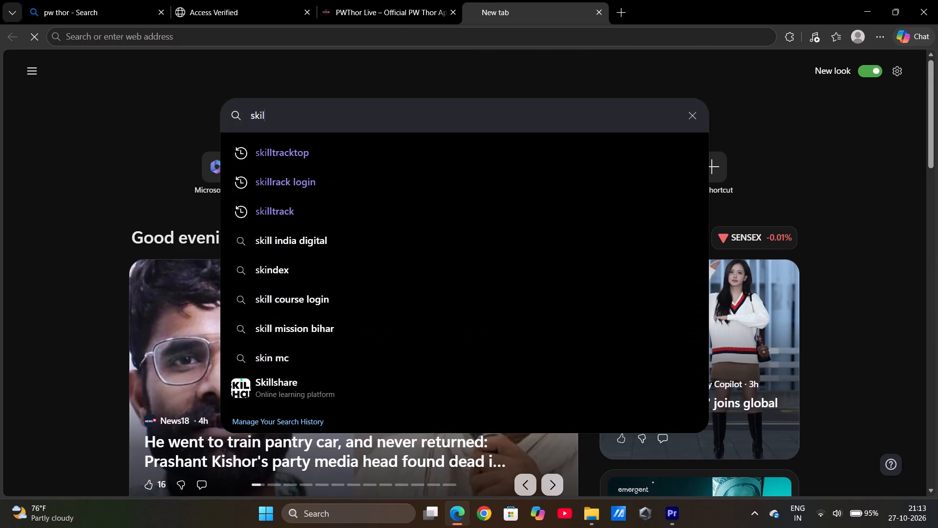
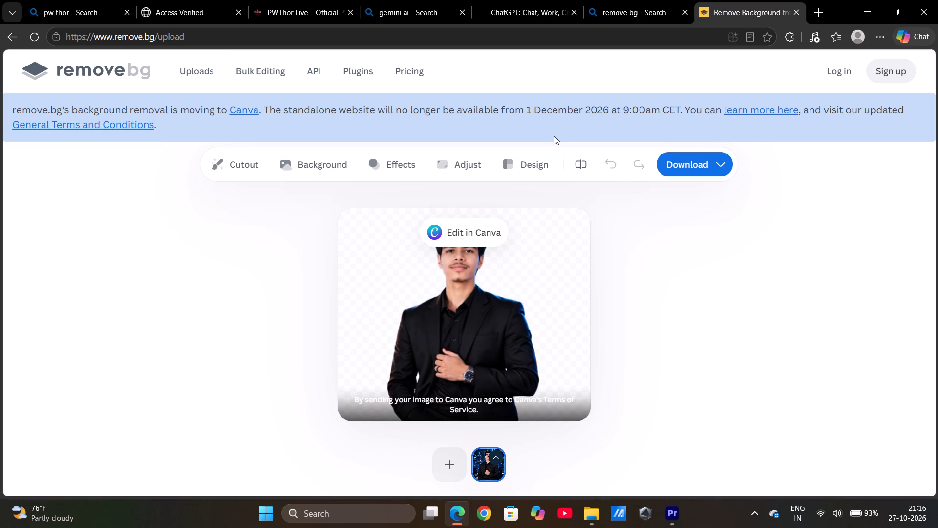
Download the free 544 x 459 preview version of the background-free portrait.
click(693, 165)
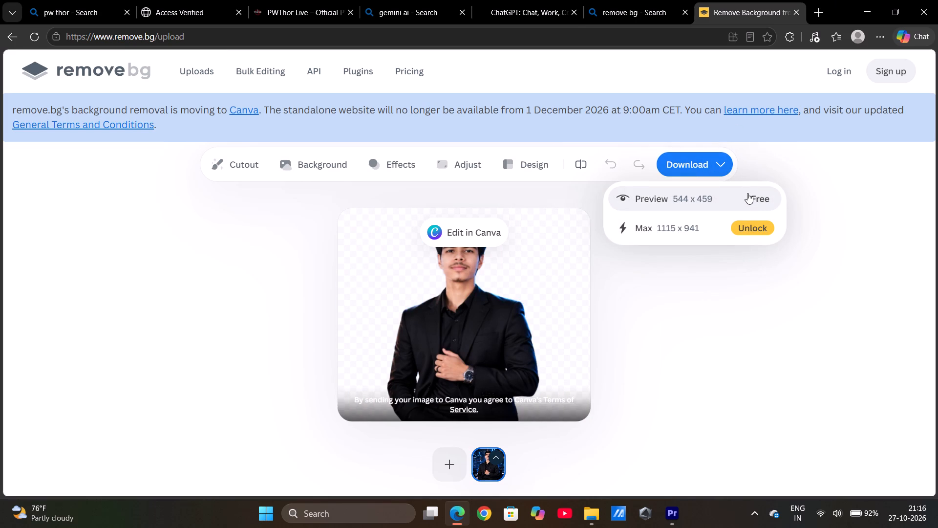
click(747, 193)
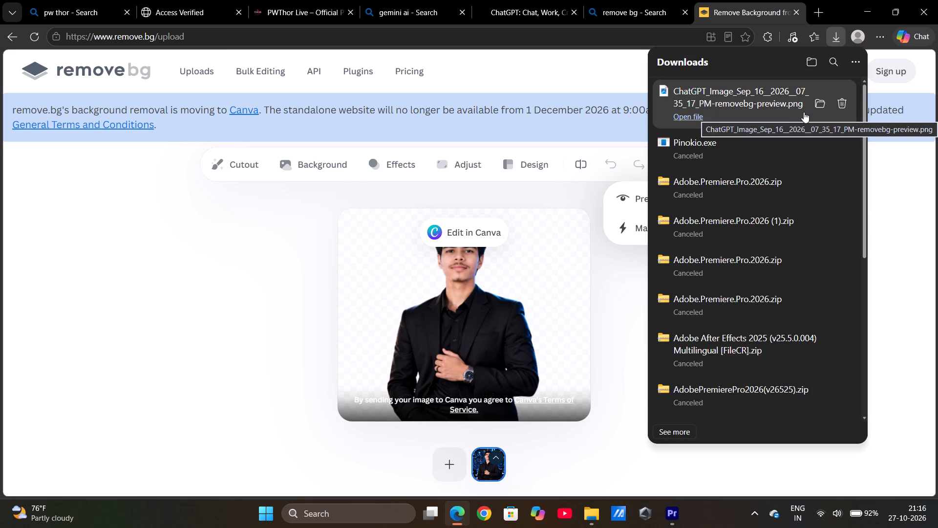
click(434, 326)
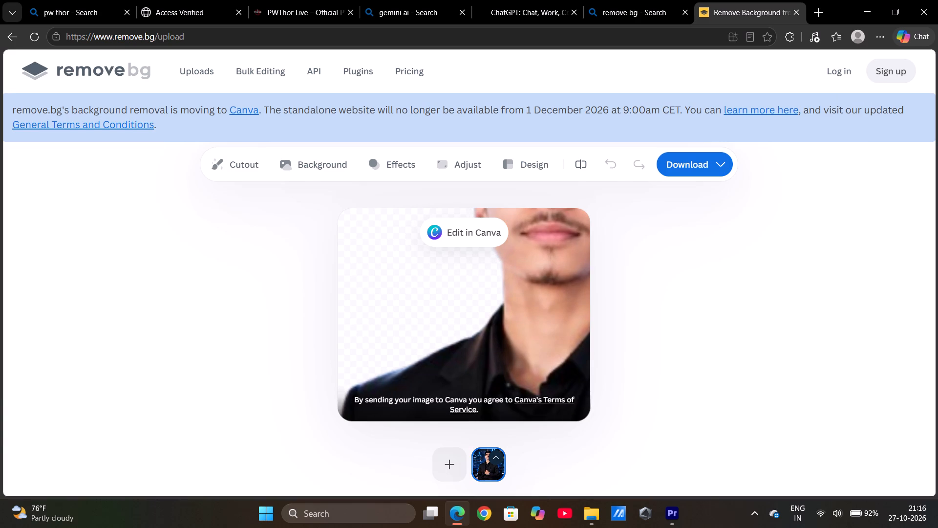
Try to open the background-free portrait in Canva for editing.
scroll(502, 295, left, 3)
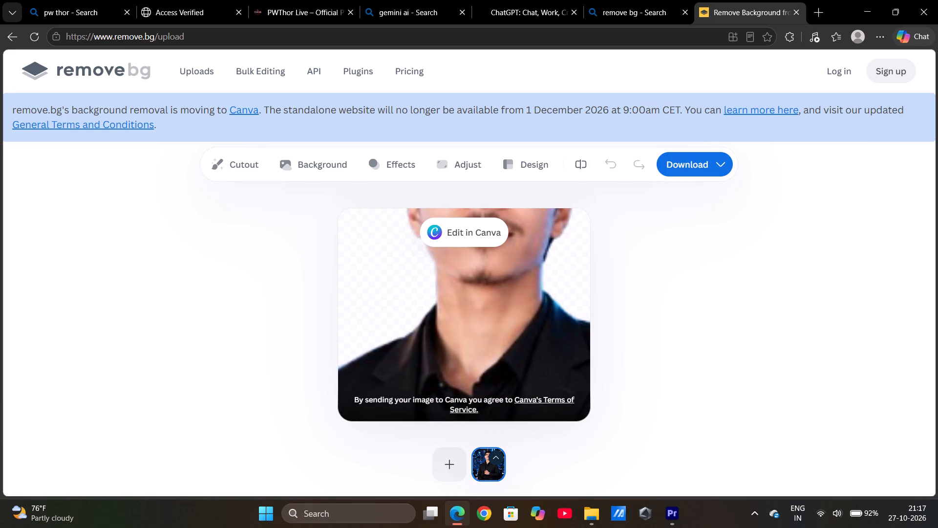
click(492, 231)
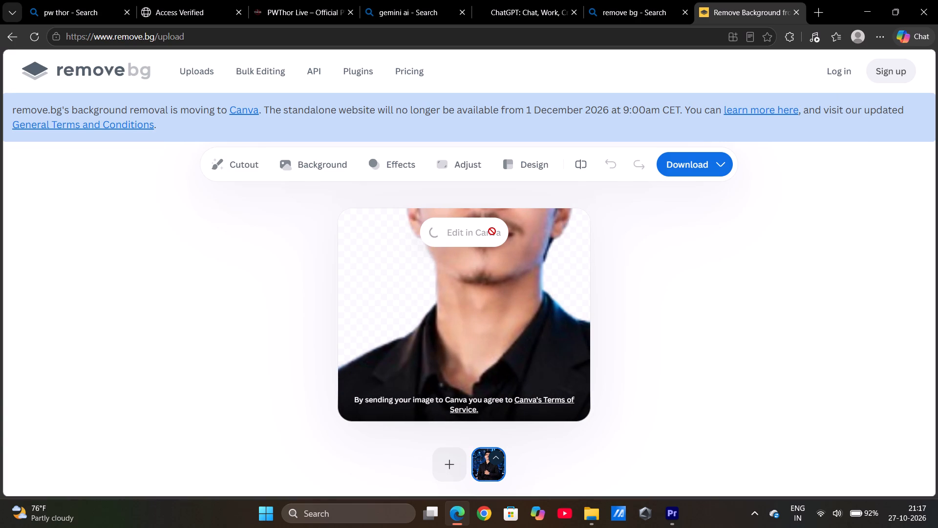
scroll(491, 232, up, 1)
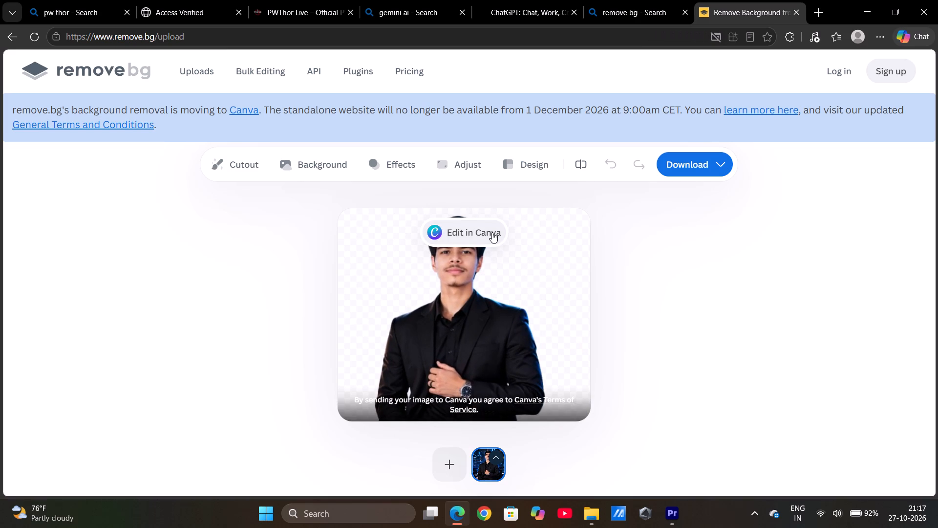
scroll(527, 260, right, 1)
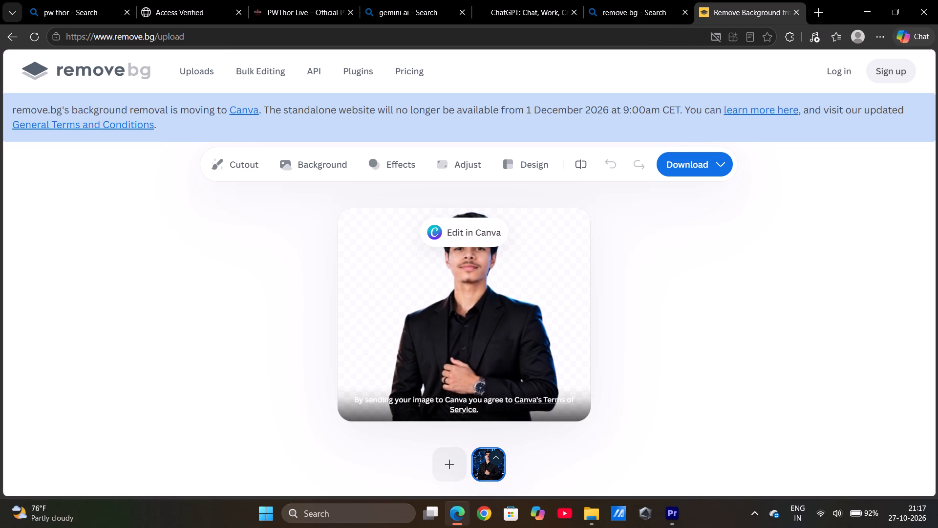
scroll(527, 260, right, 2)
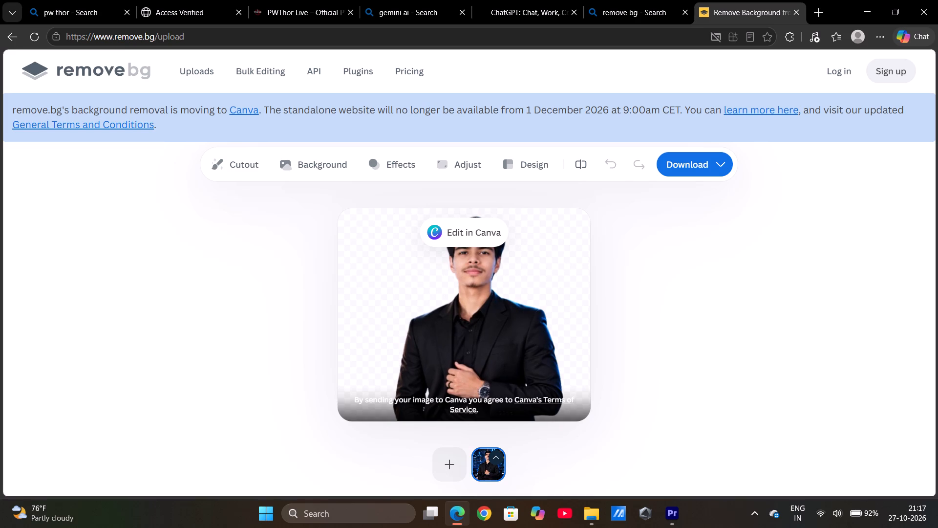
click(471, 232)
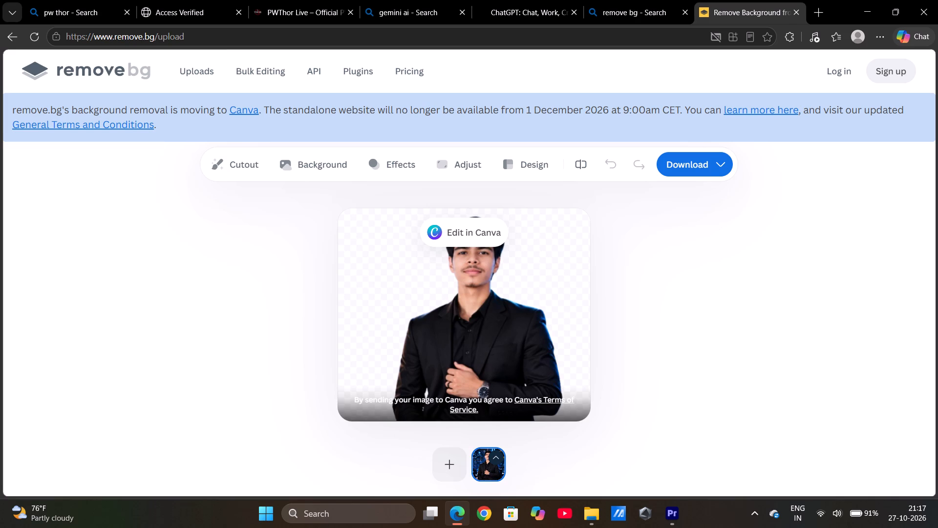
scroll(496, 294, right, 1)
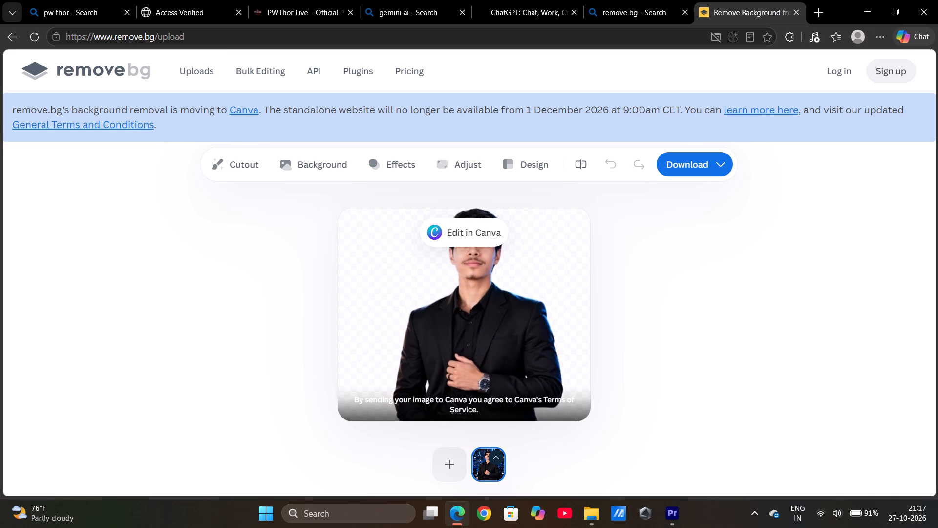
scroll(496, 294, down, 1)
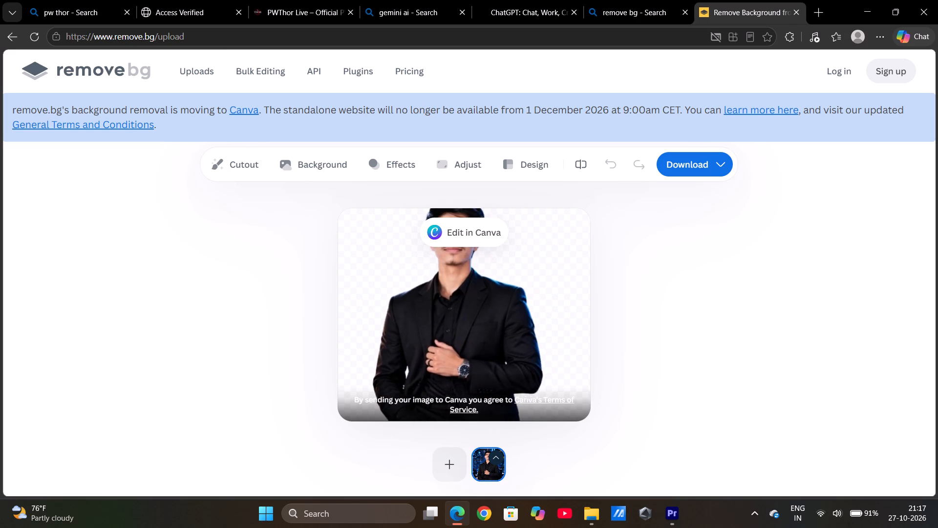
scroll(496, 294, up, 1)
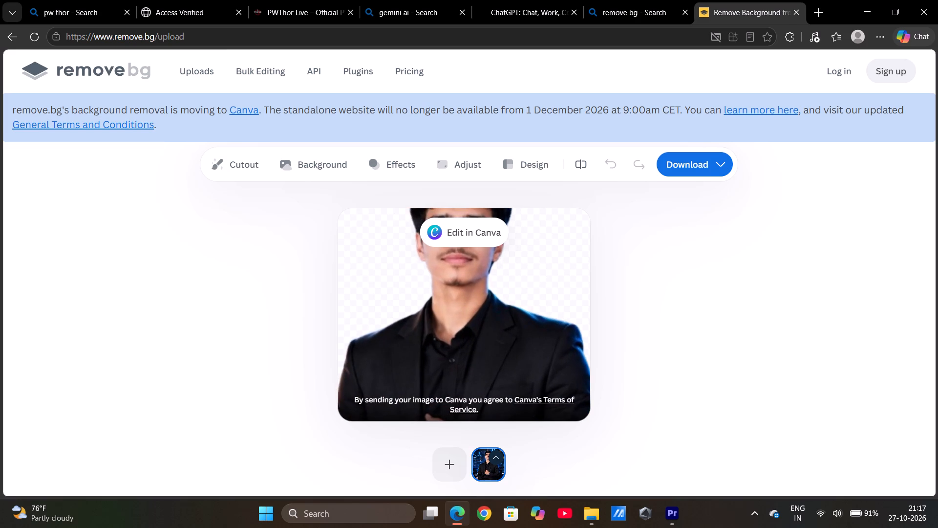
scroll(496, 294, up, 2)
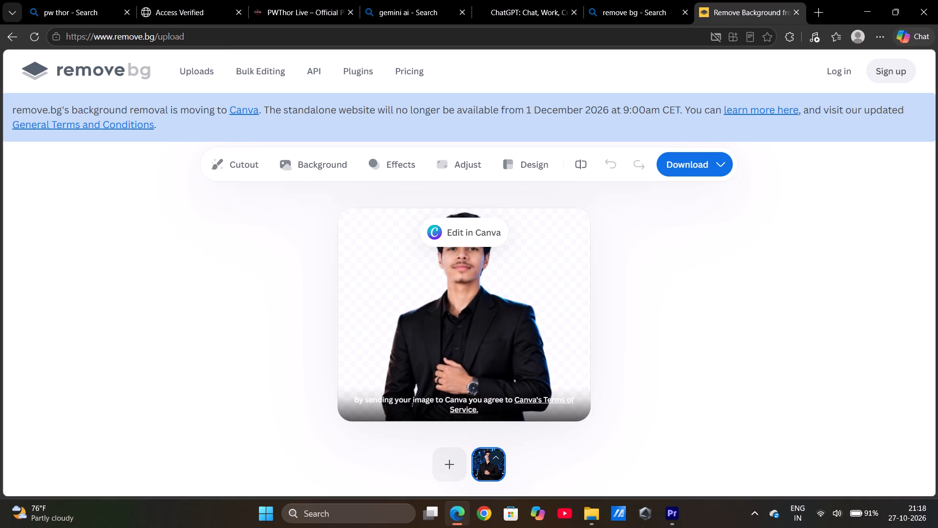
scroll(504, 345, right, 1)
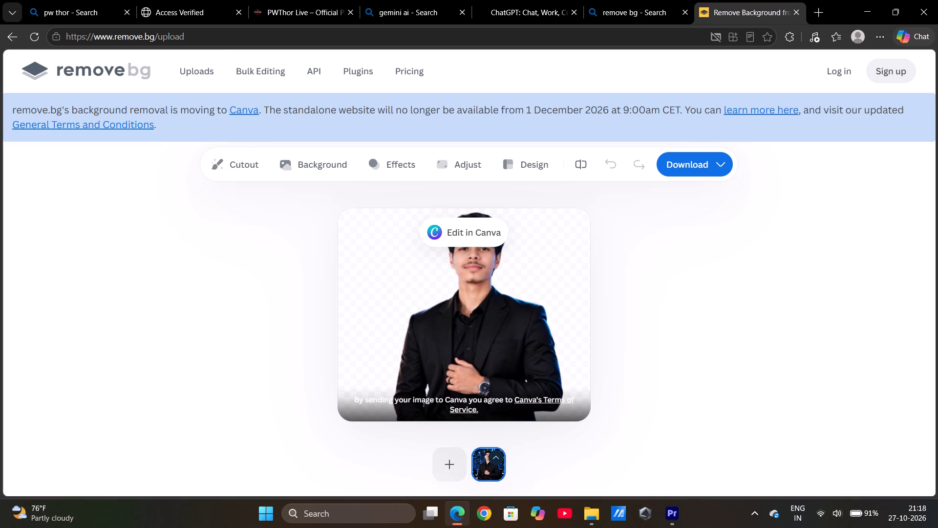
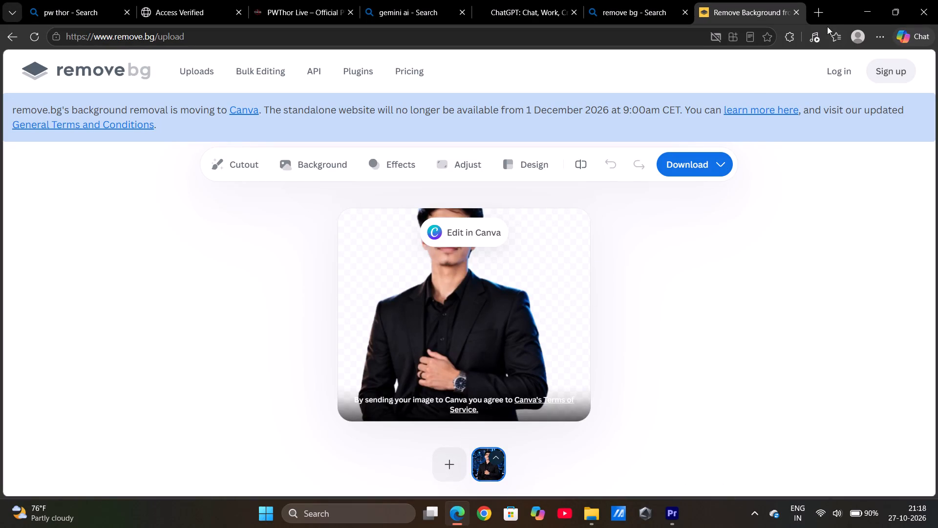
Search the web for "intragram icon" in a new tab and open the image results.
click(817, 8)
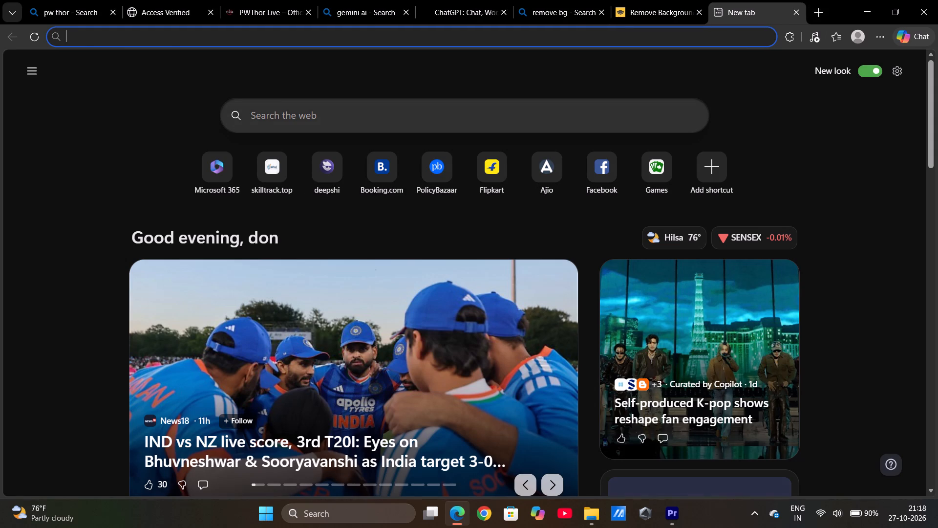
click(526, 111)
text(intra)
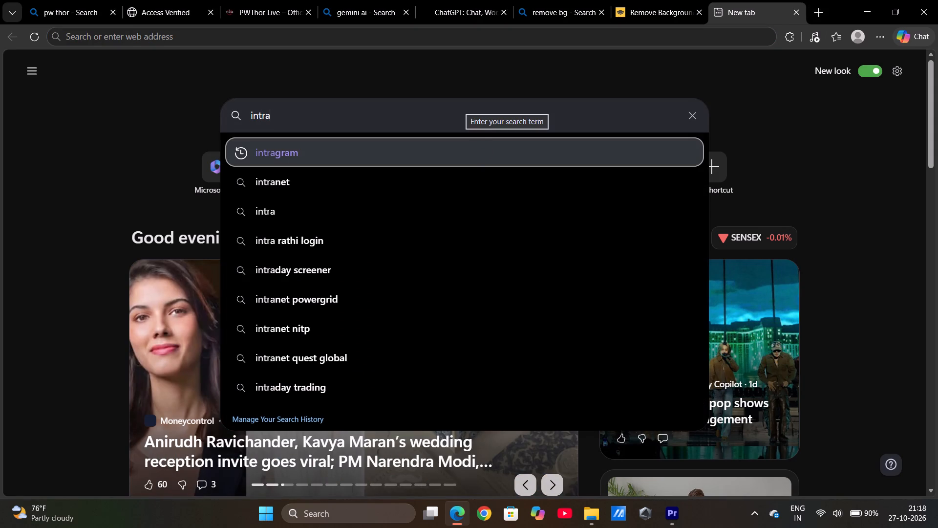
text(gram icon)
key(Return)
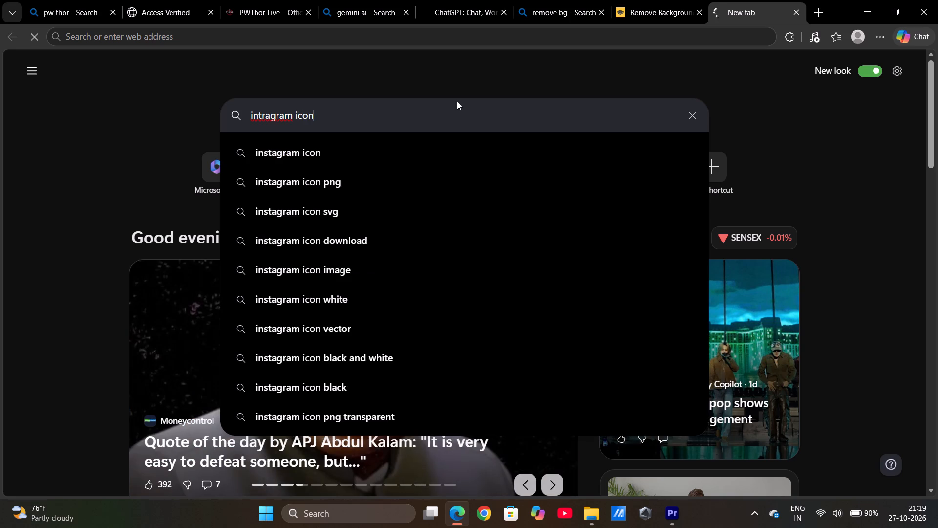
scroll(242, 193, down, 2)
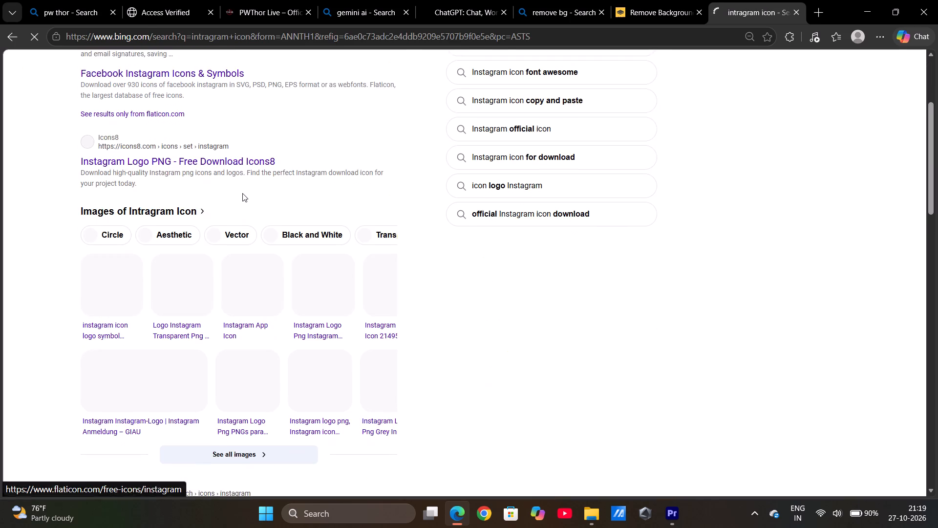
scroll(242, 193, up, 2)
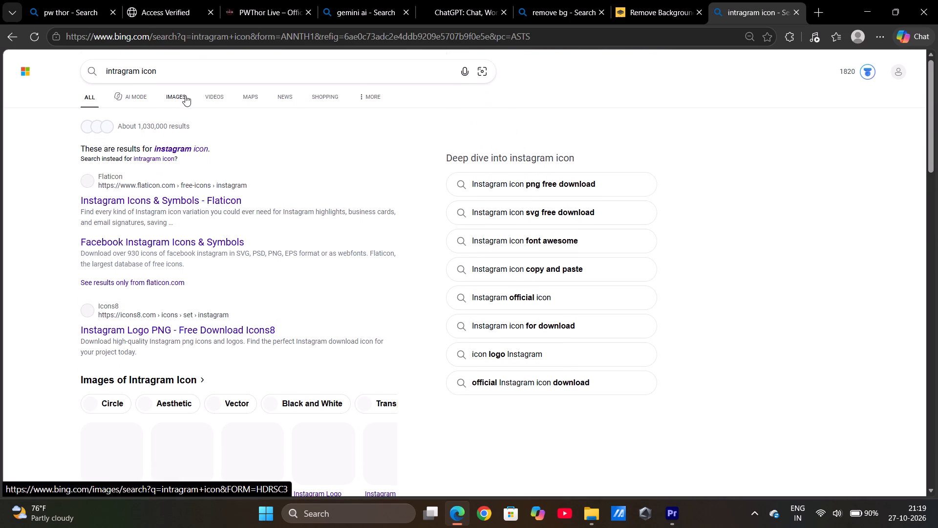
click(185, 96)
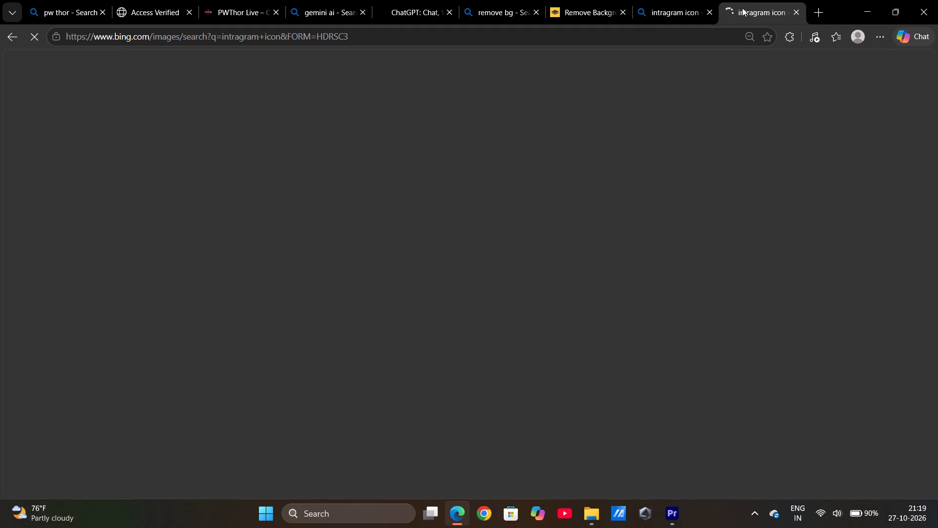
Close the leftover web-results tab of the icon search and the ChatGPT tab.
click(707, 13)
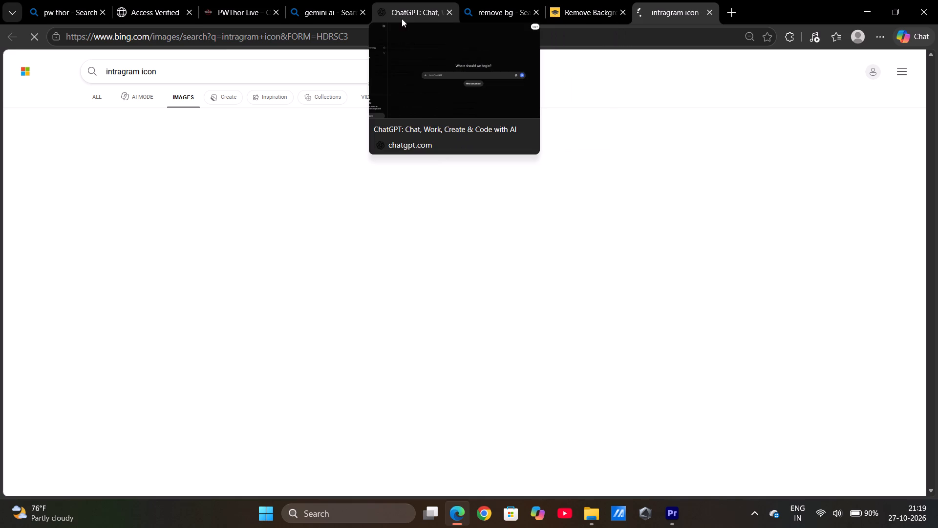
click(449, 11)
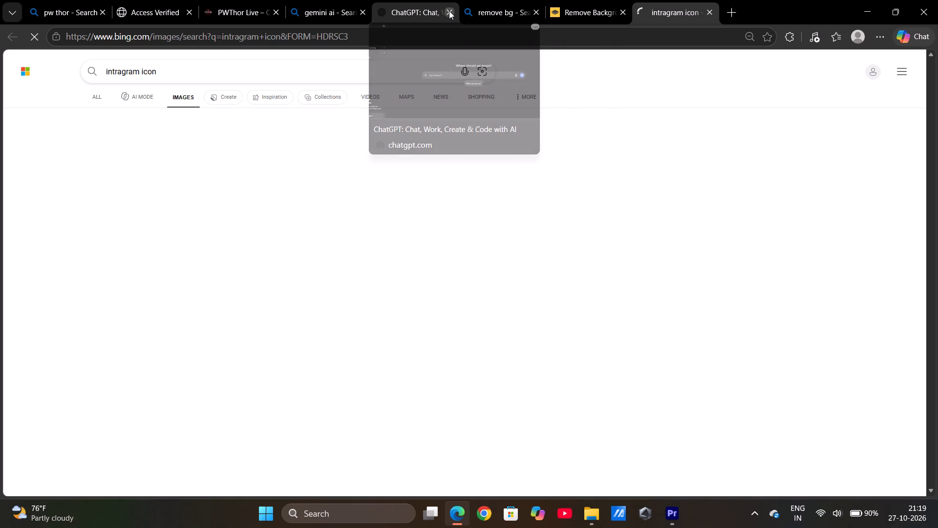
click(573, 0)
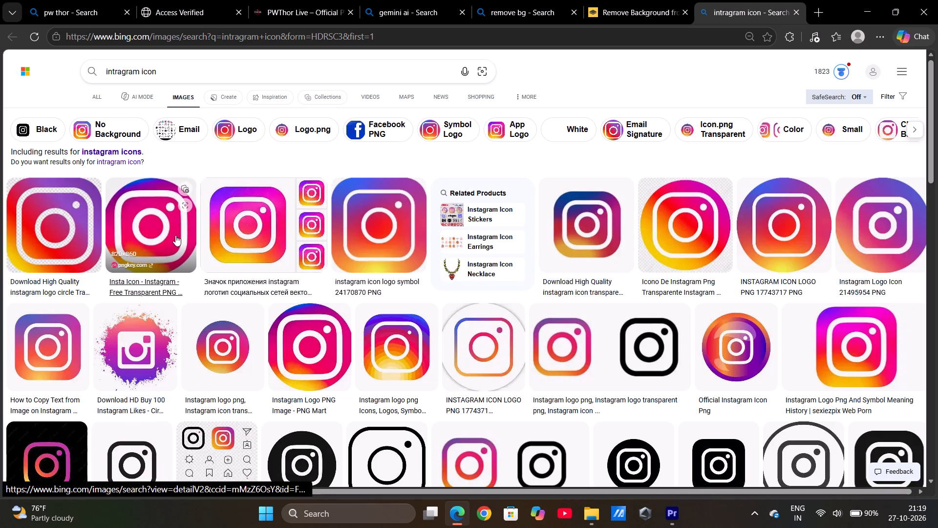
Save the first Instagram logo result, from clipartcraft.com, to Downloads as a PNG named "intra icon", and return to the image results.
scroll(222, 269, down, 2)
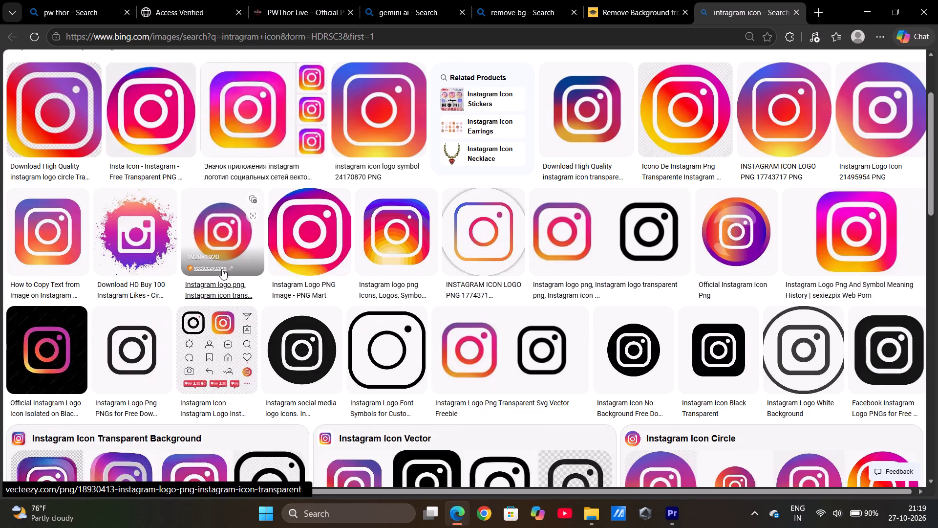
scroll(222, 269, up, 2)
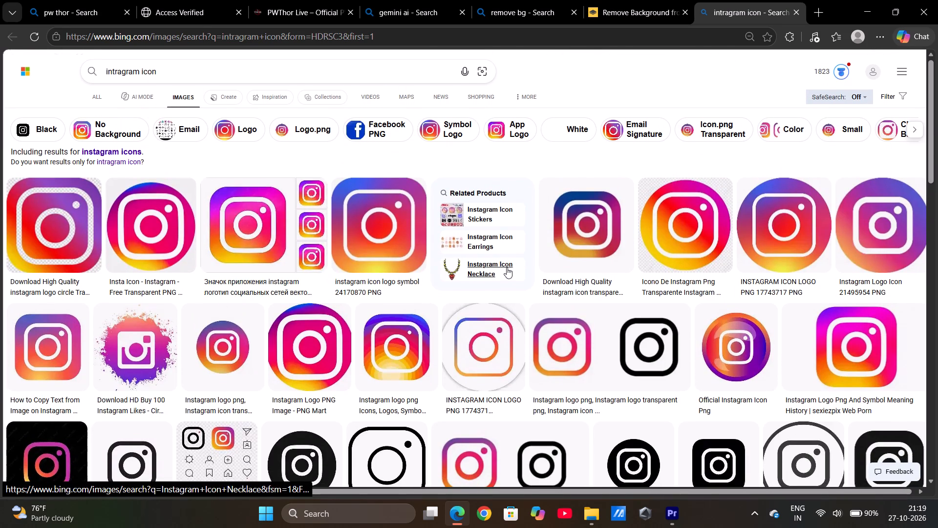
click(66, 235)
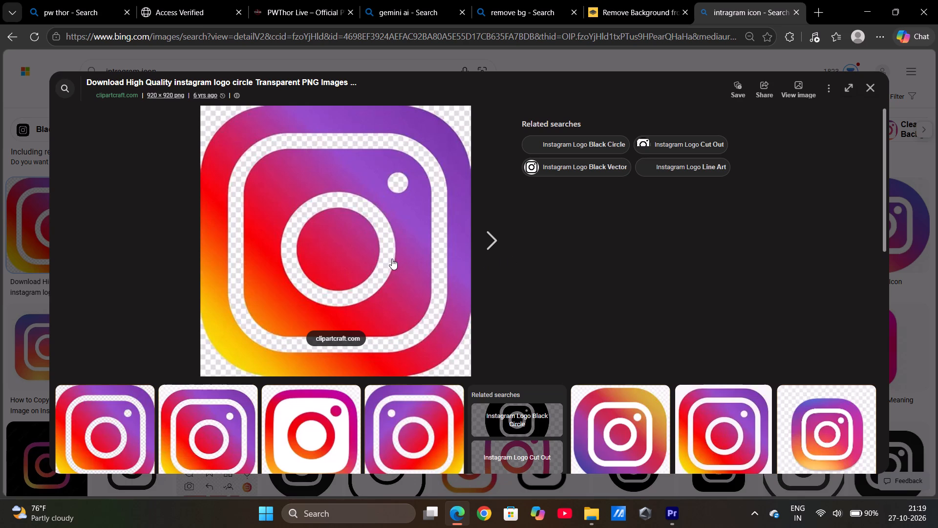
right_click(392, 259)
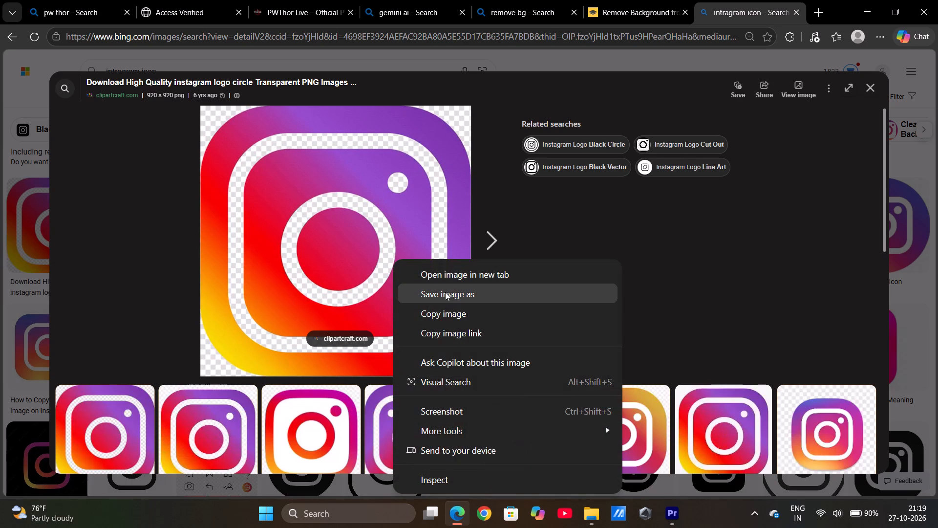
click(445, 292)
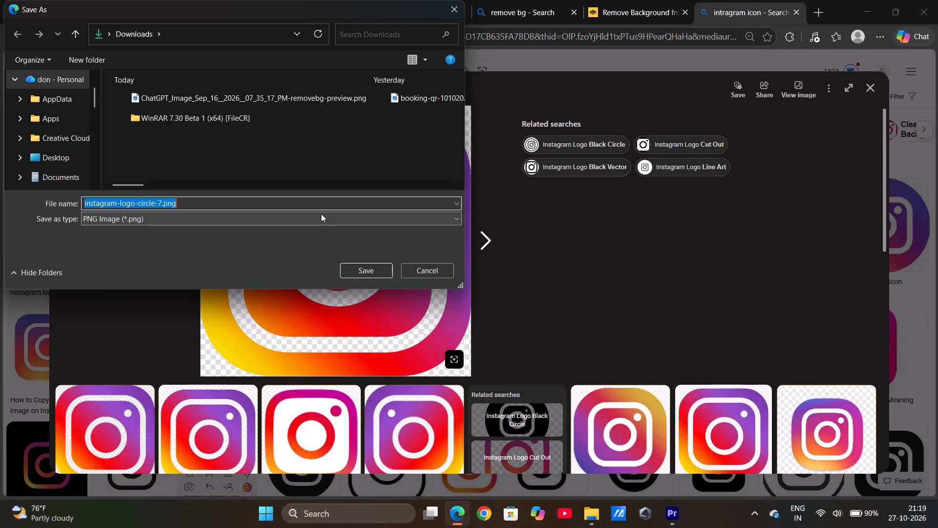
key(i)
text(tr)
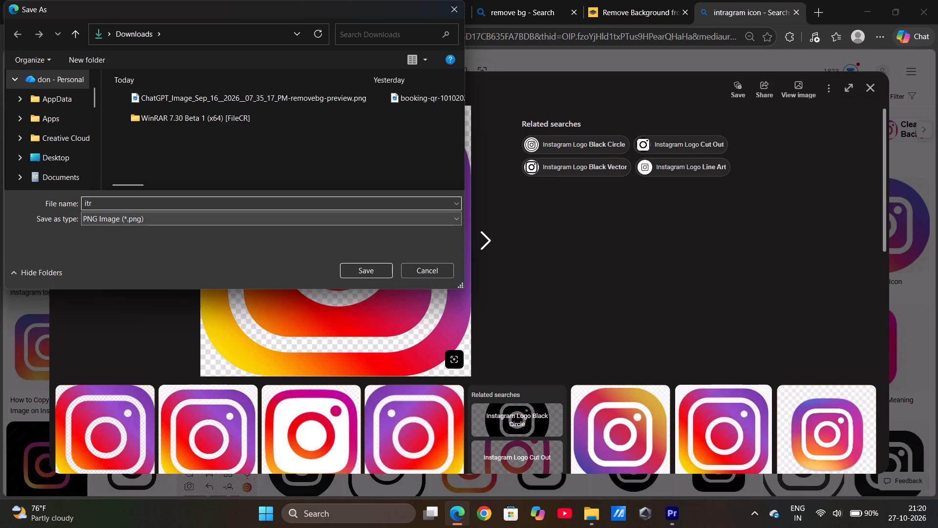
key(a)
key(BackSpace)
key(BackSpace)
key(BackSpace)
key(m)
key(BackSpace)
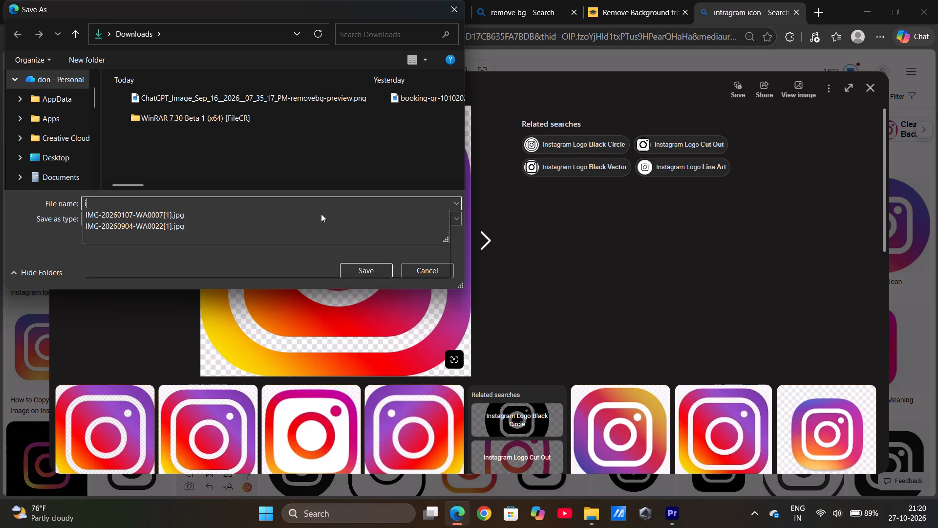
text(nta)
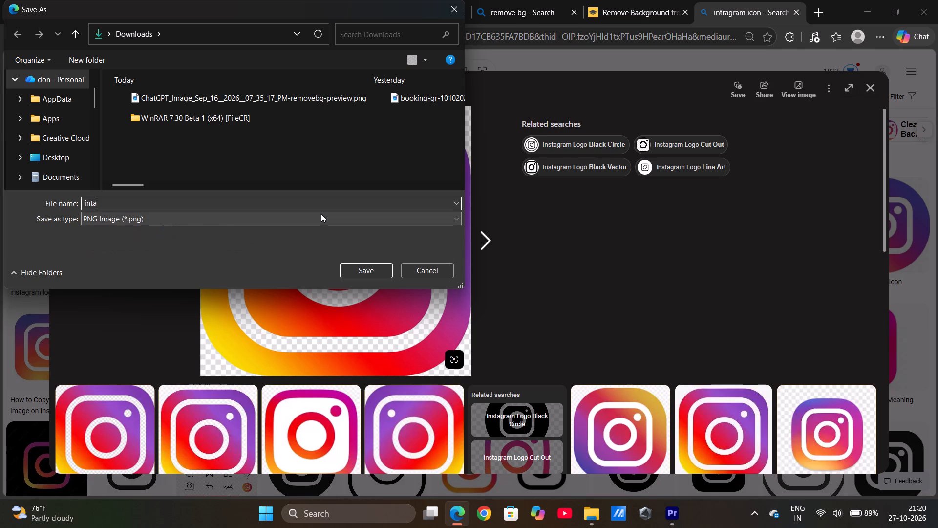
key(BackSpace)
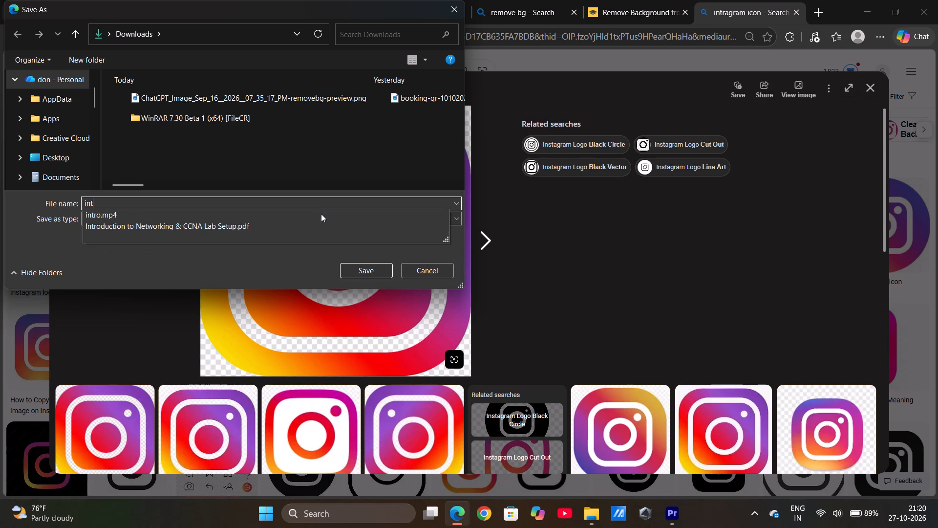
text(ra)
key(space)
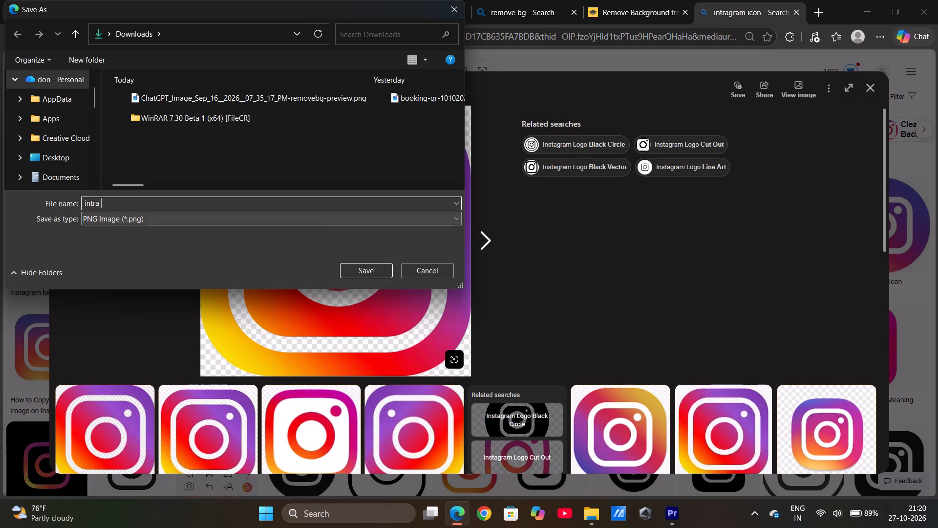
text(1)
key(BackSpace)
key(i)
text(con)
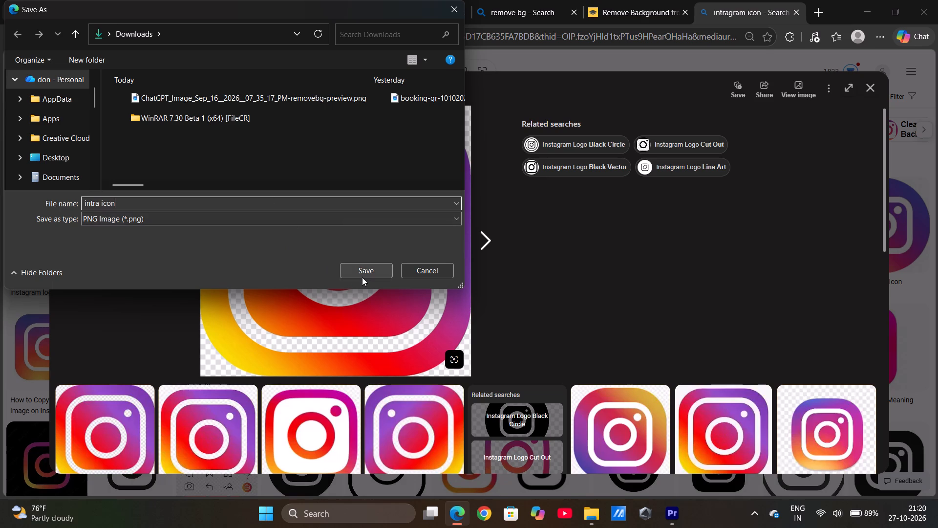
click(362, 277)
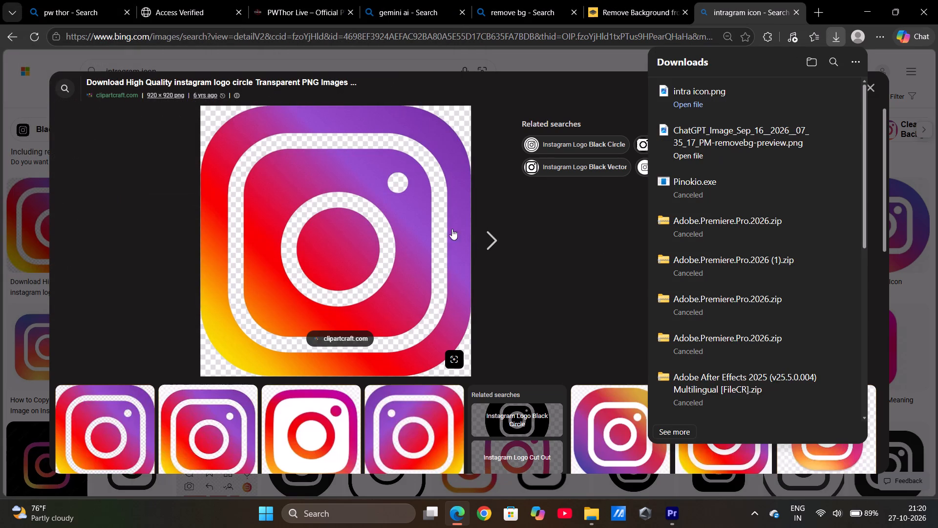
click(0, 201)
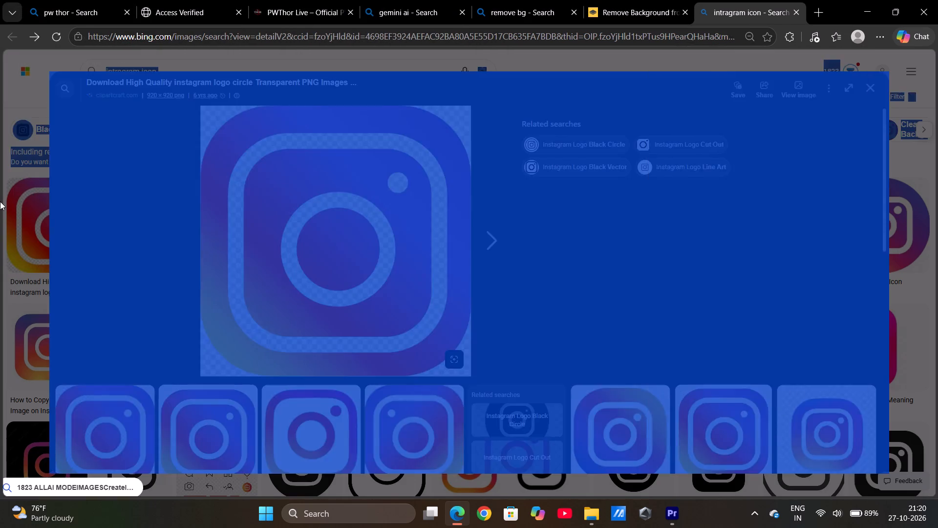
click(225, 57)
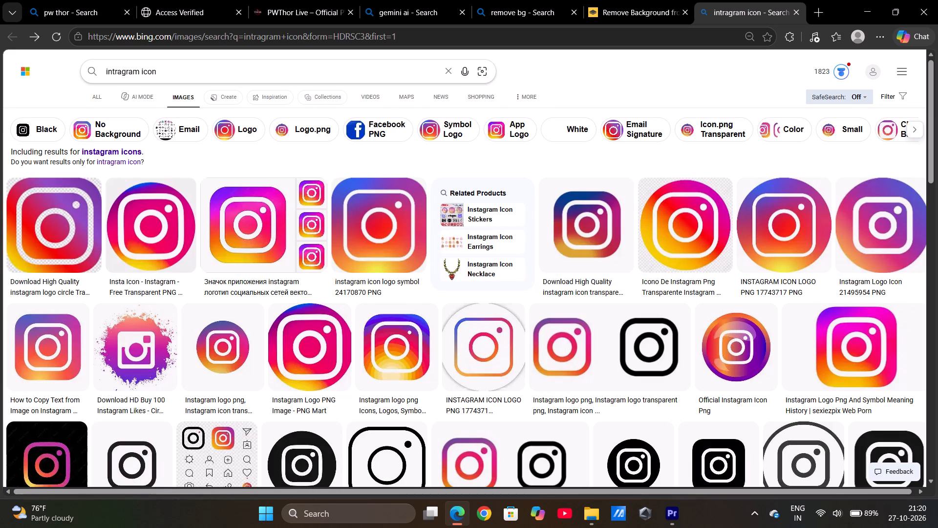
Change the image search to the suggested query "facebook icon".
click(137, 70)
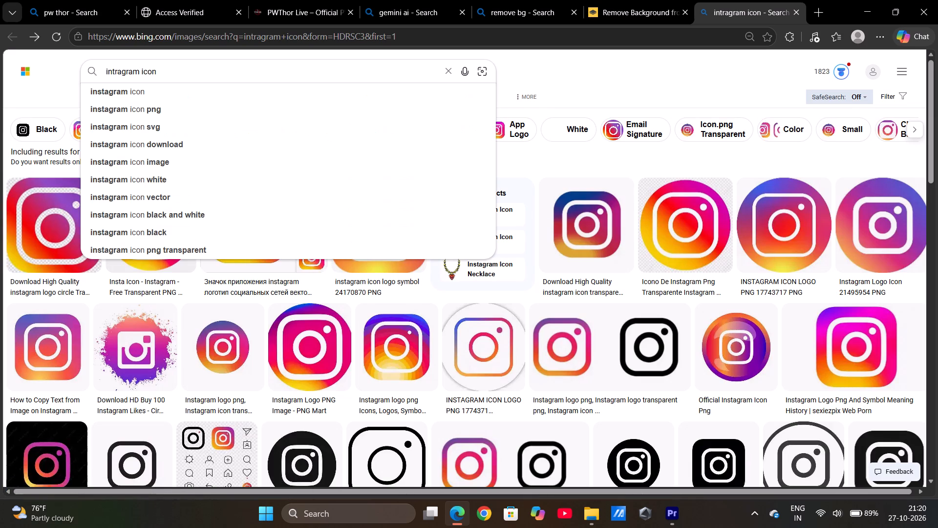
key(BackSpace)
key(BackSpace)
key(BackSpace)
key(BackSpace)
key(BackSpace)
key(BackSpace)
key(BackSpace)
key(BackSpace)
key(BackSpace)
key(BackSpace)
key(BackSpace)
key(BackSpace)
key(BackSpace)
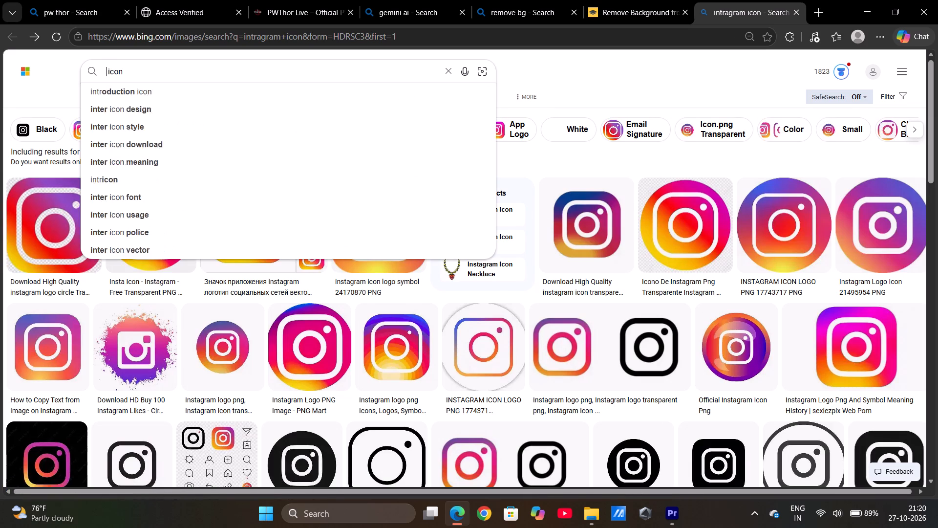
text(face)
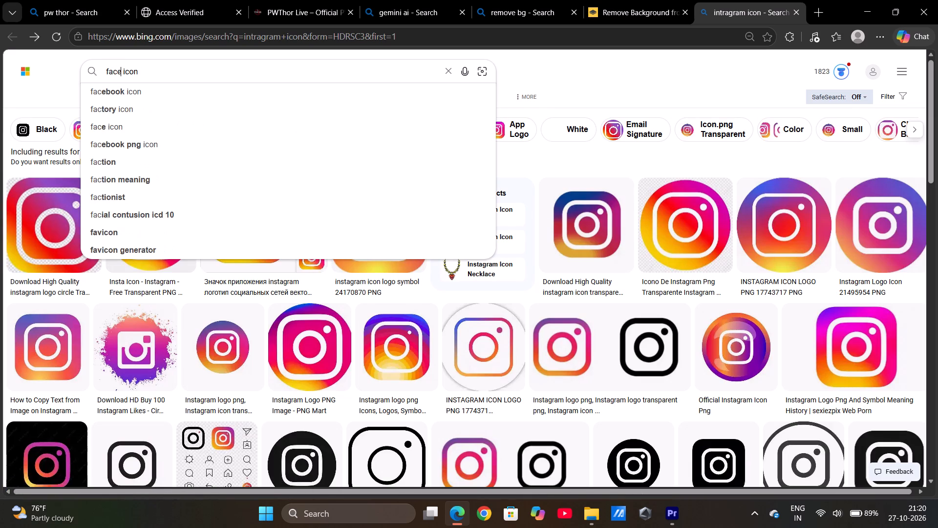
click(135, 88)
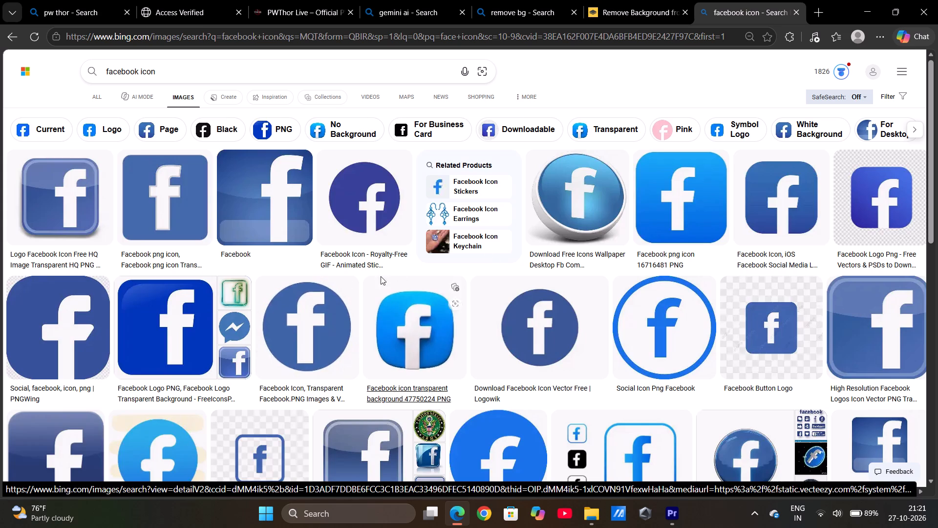
View the first Facebook icon result, from freepngimg.com, in the enlarged preview and return to the results.
click(79, 189)
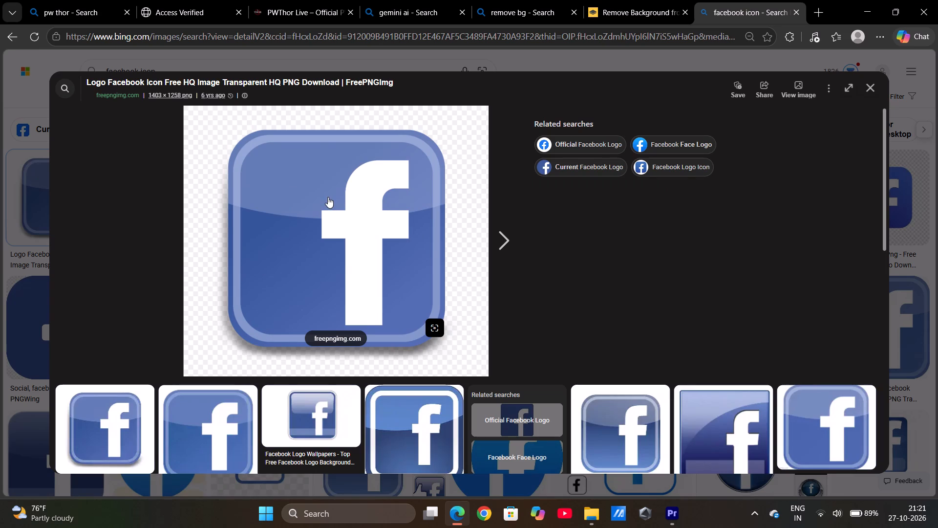
click(868, 96)
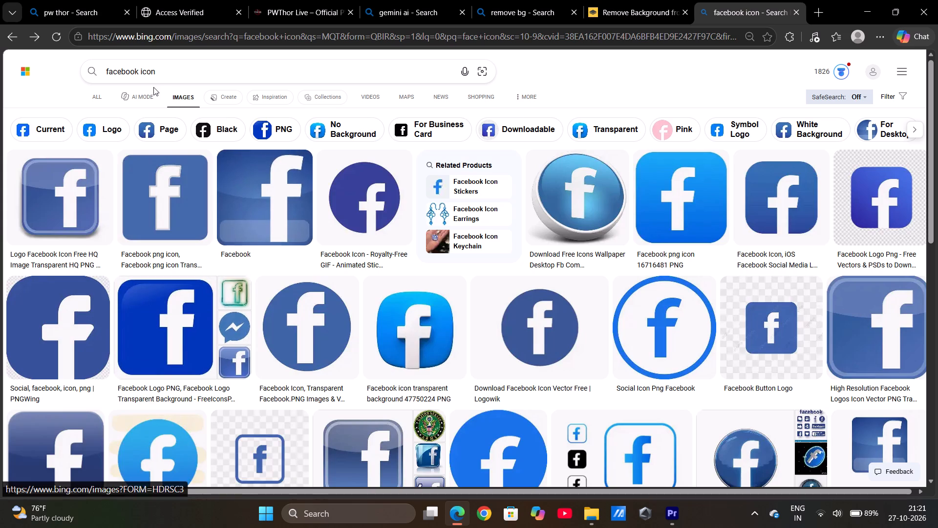
Change the image search query to "what icon".
click(136, 71)
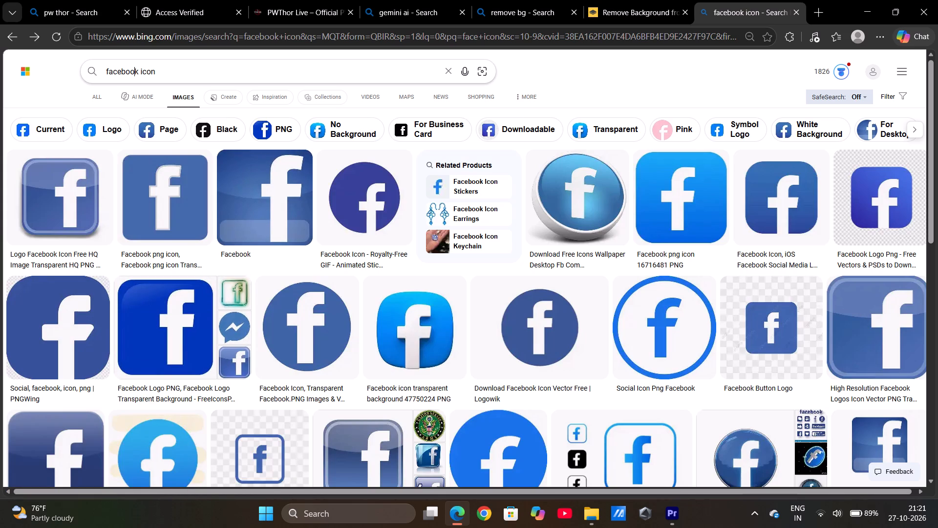
key(BackSpace)
key(BackSpace)
key(BackSpace)
key(BackSpace)
key(BackSpace)
key(BackSpace)
key(BackSpace)
key(BackSpace)
key(BackSpace)
key(BackSpace)
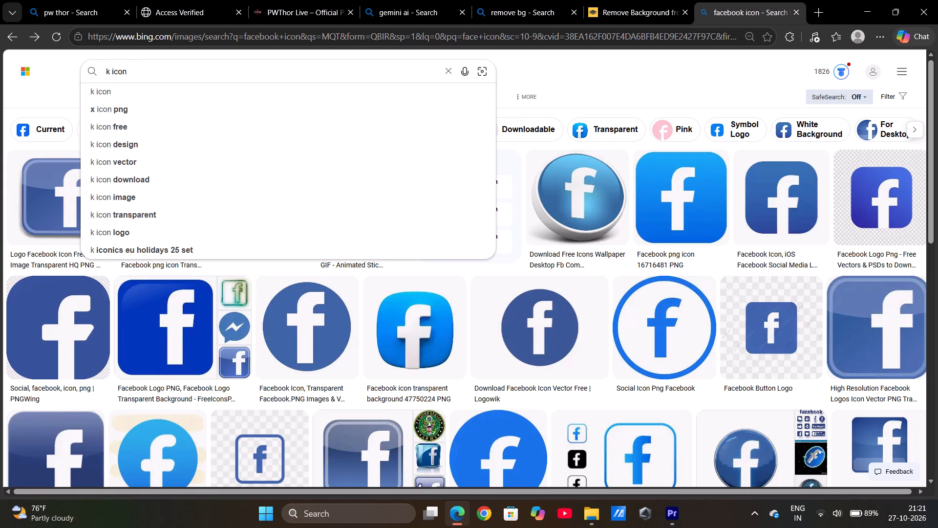
key(Right)
key(BackSpace)
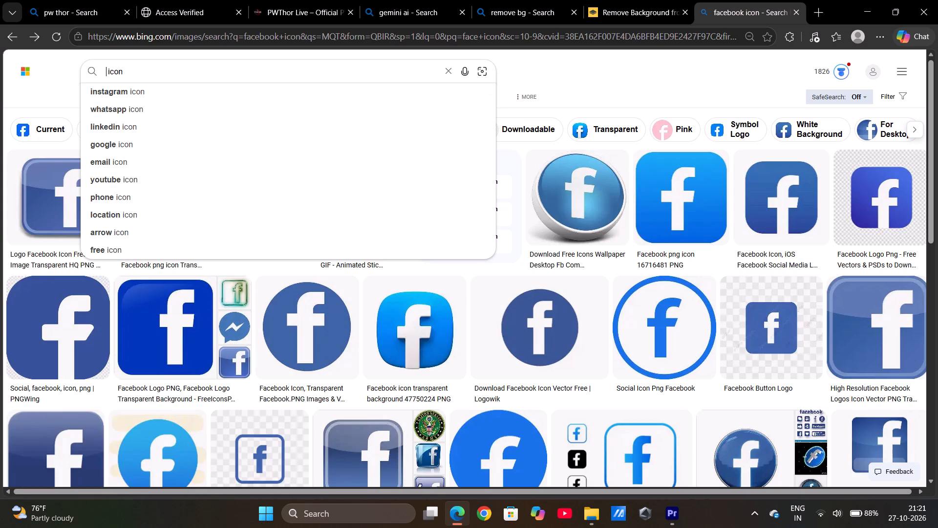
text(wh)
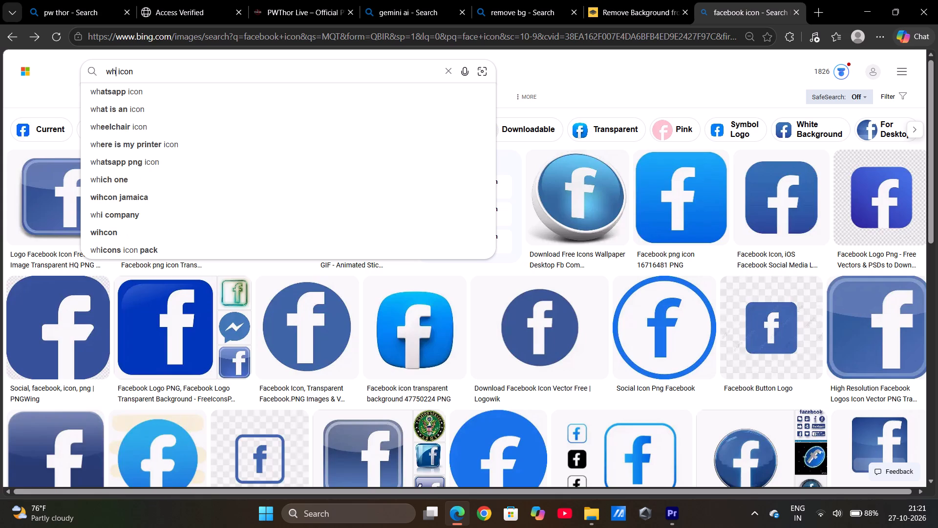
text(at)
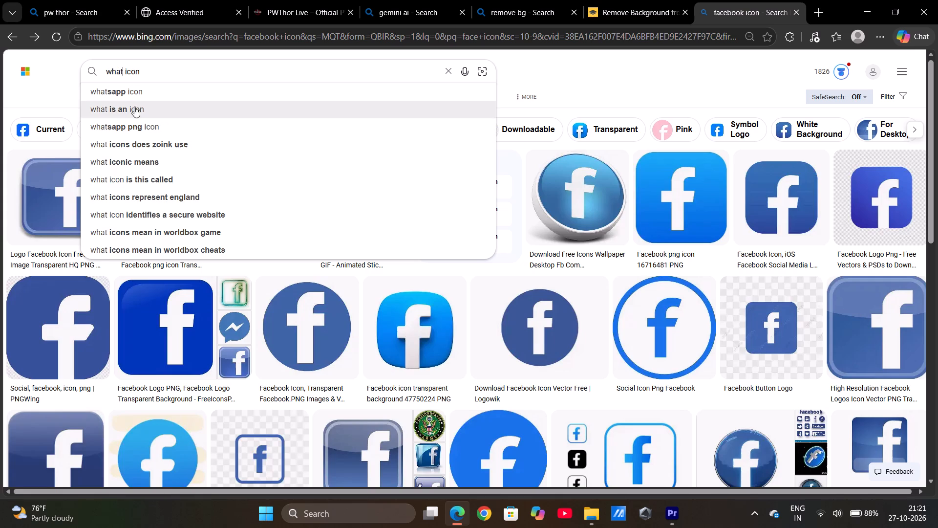
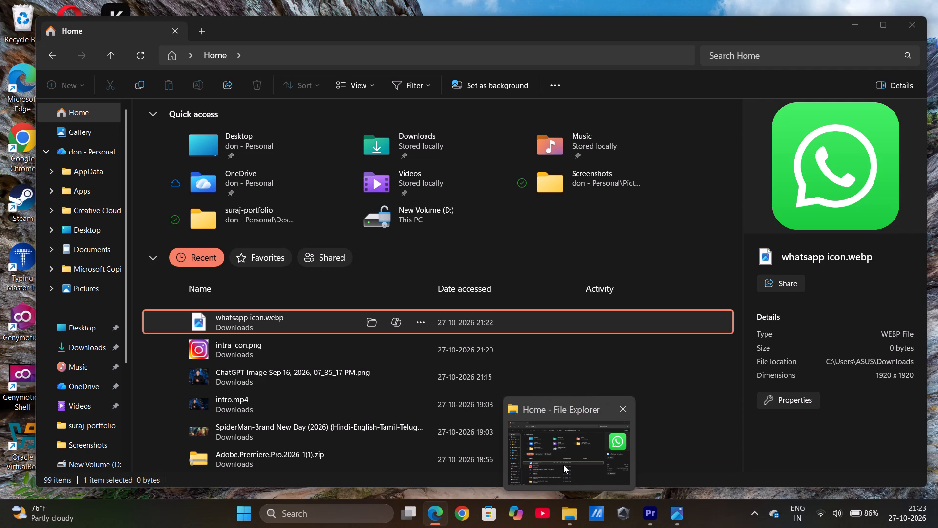
Upload the Instagram image intra icon.png from the recent files in File Explorer to remove.bg for background removal.
click(563, 465)
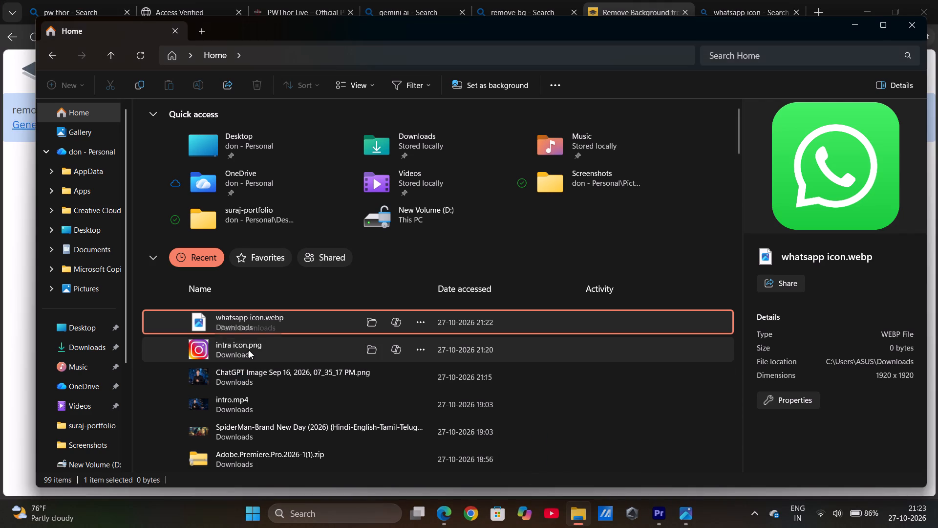
drag(249, 350, 473, 527)
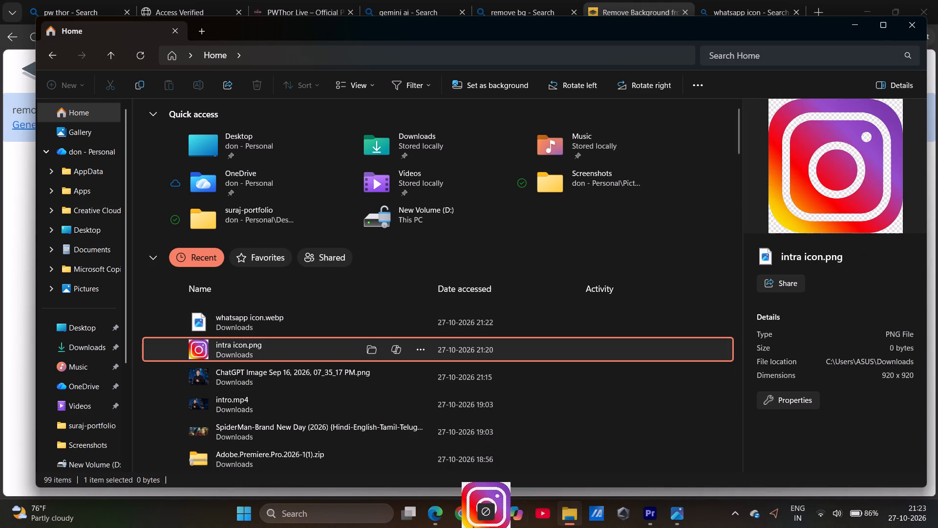
drag(473, 527, 461, 361)
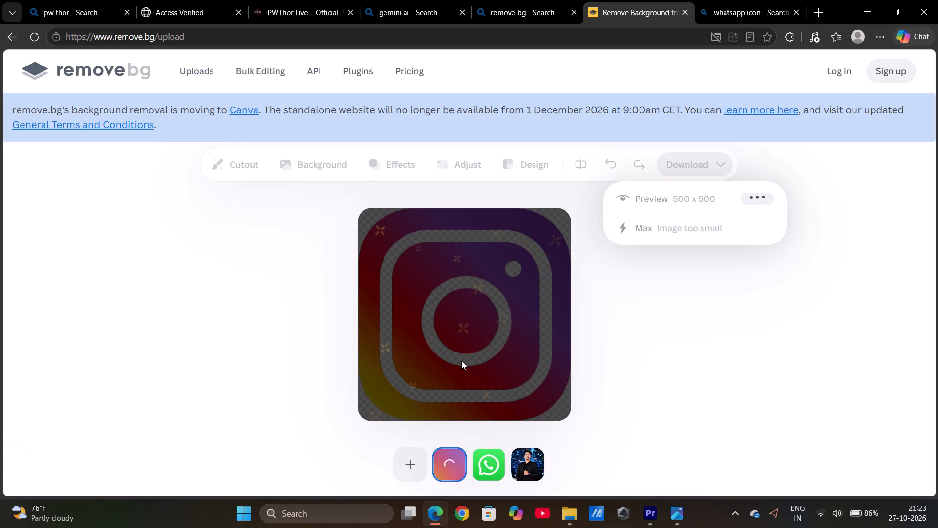
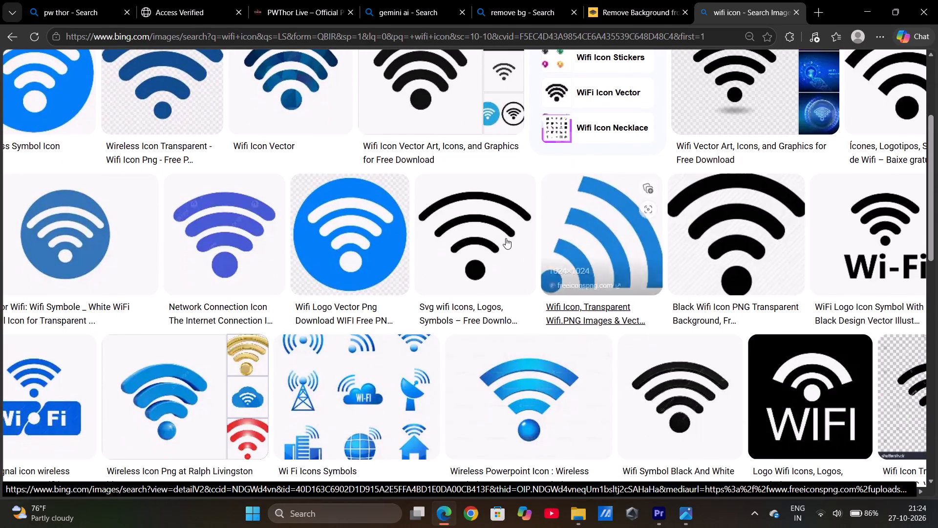
Look through the wifi icon image results for a suitable icon.
scroll(703, 260, left, 1)
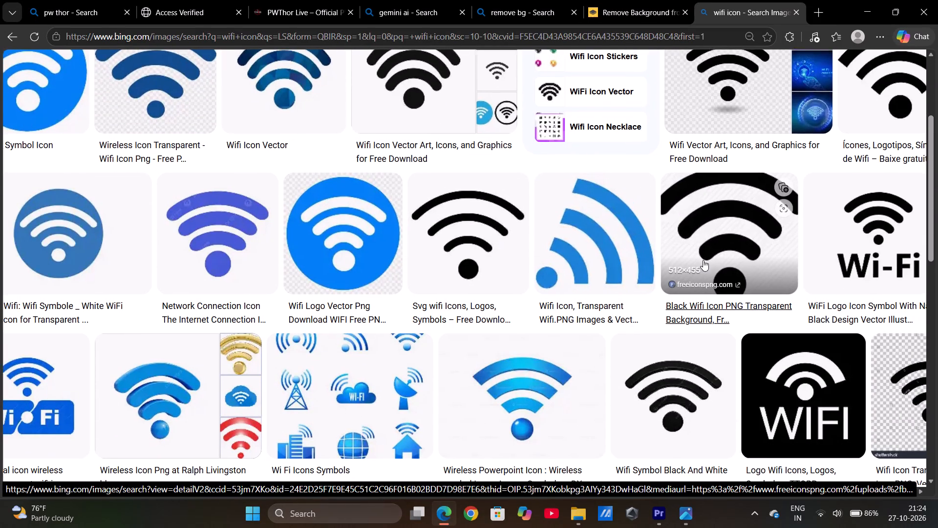
scroll(703, 260, left, 2)
scroll(703, 260, down, 1)
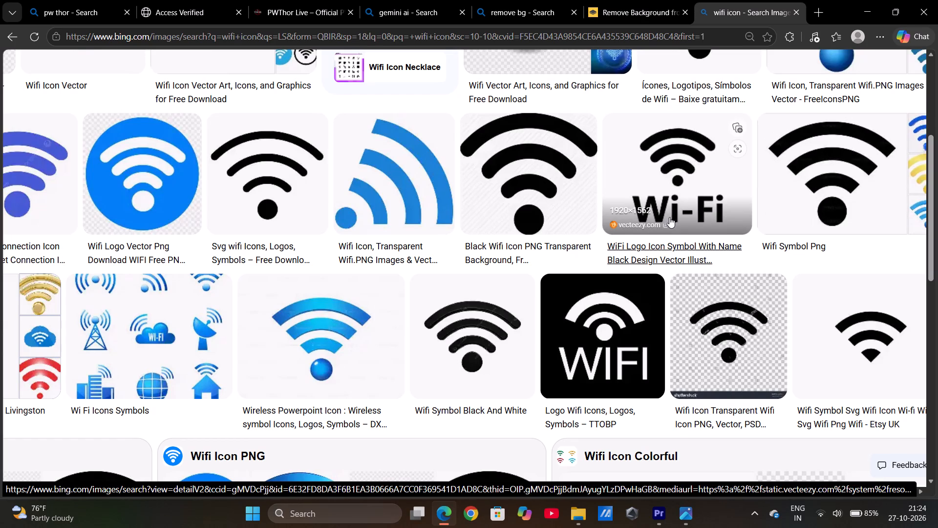
scroll(628, 246, up, 1)
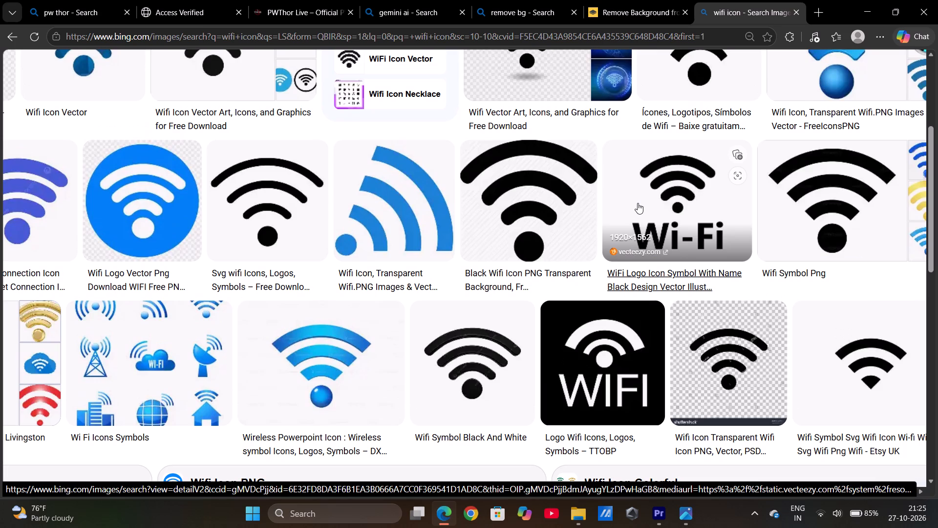
scroll(638, 203, up, 1)
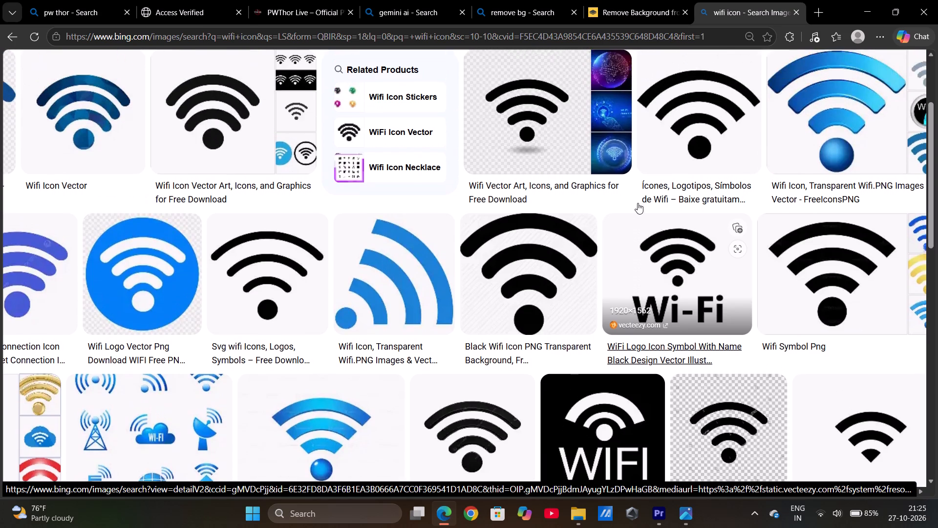
scroll(638, 203, up, 1)
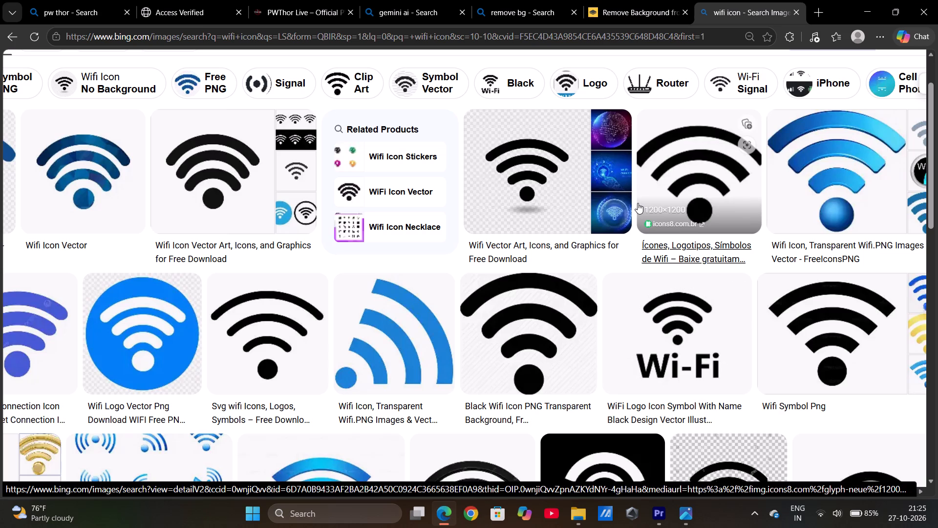
scroll(638, 203, up, 1)
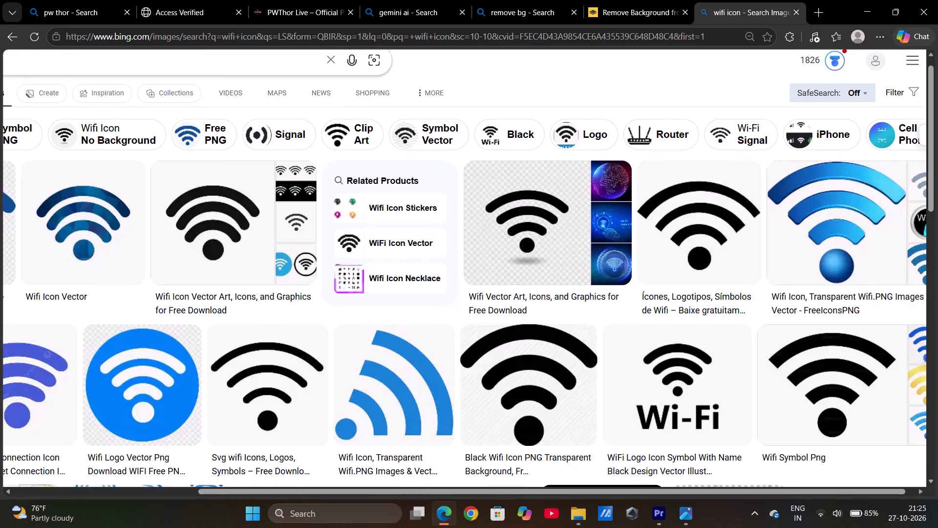
scroll(270, 68, up, 1)
scroll(221, 82, right, 2)
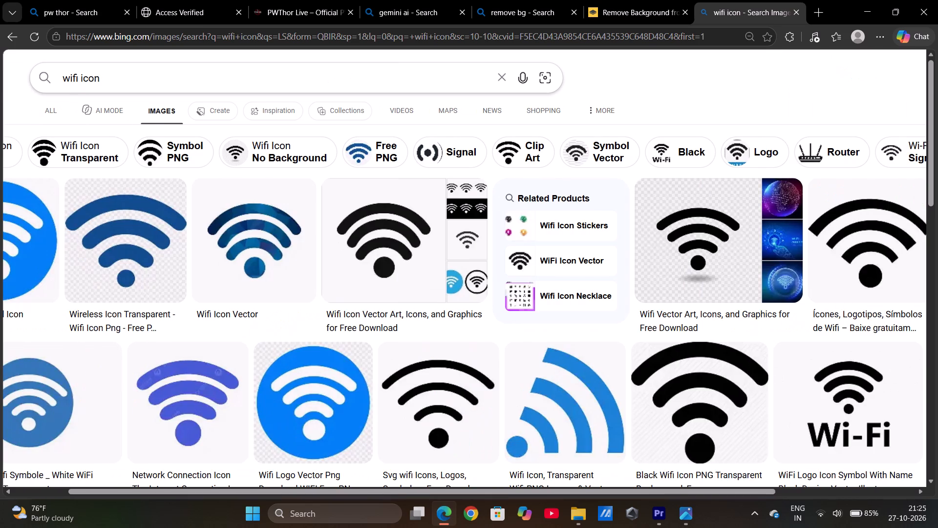
Refine the image search to "black bwifi icon".
click(59, 77)
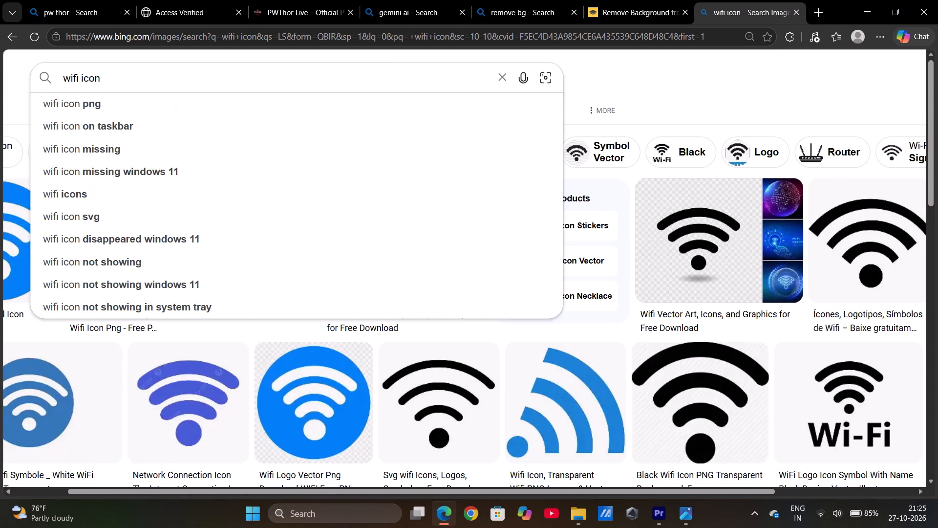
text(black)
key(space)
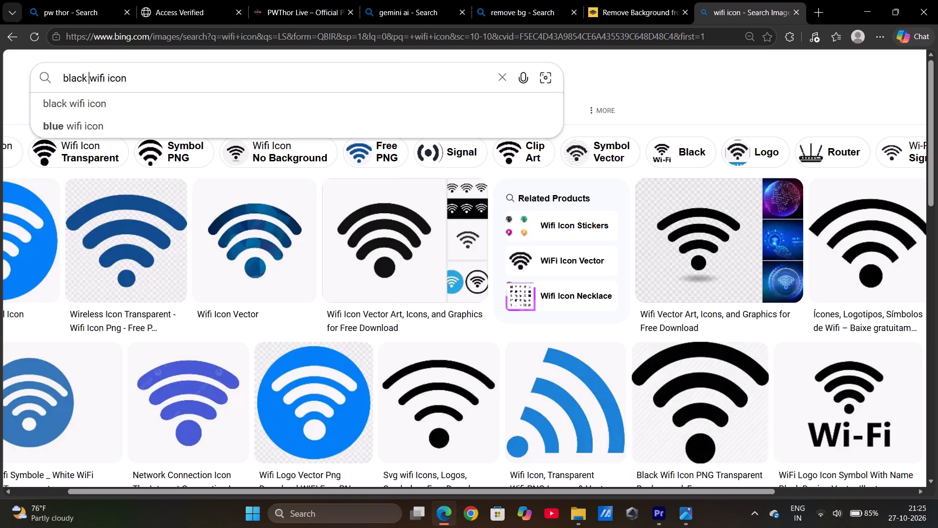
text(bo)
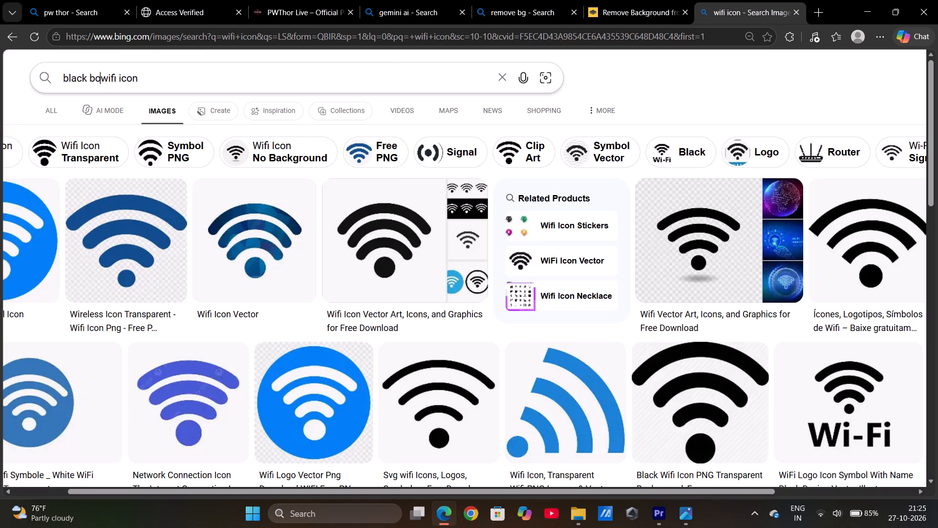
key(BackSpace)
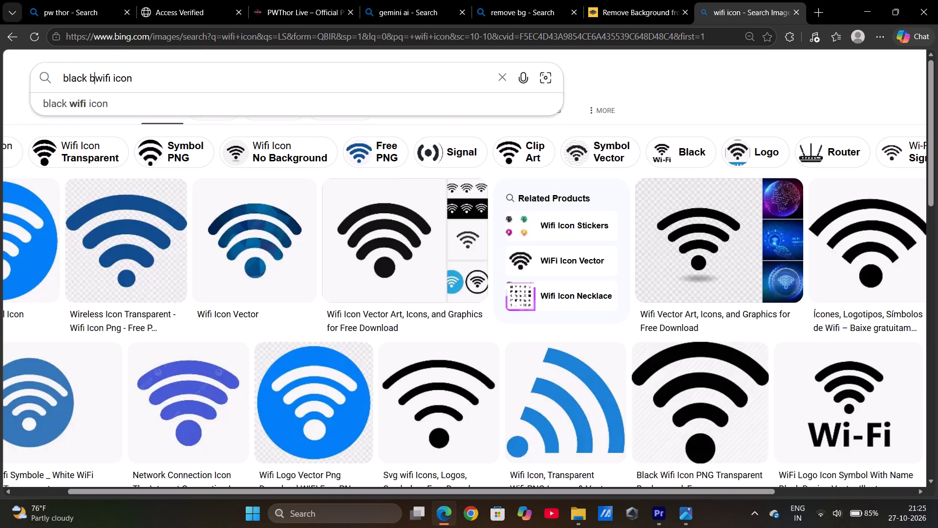
click(51, 78)
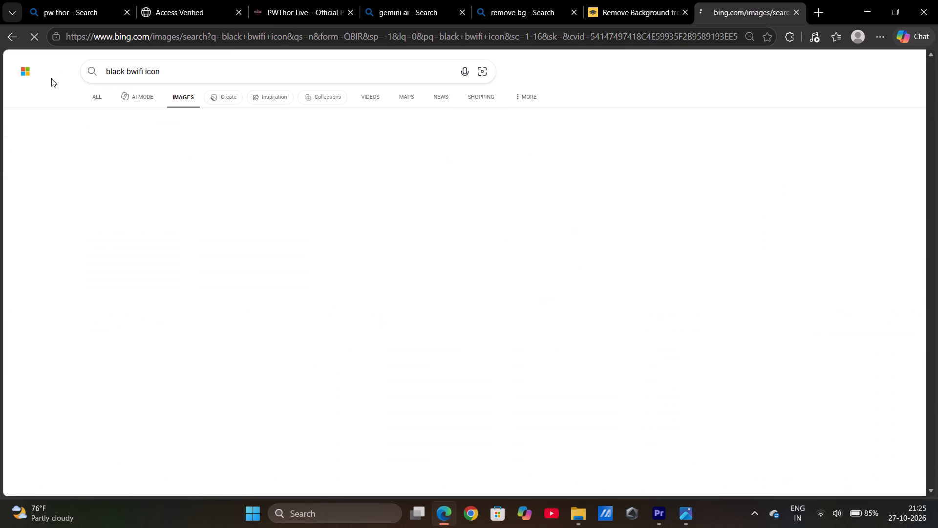
click(55, 79)
Change the image search to "red and black box wifi icon grrn" and run it.
click(104, 74)
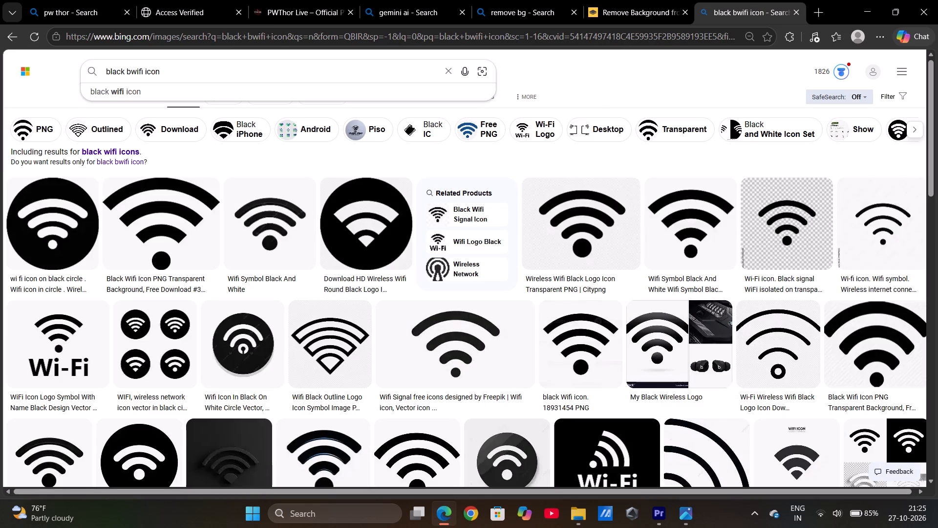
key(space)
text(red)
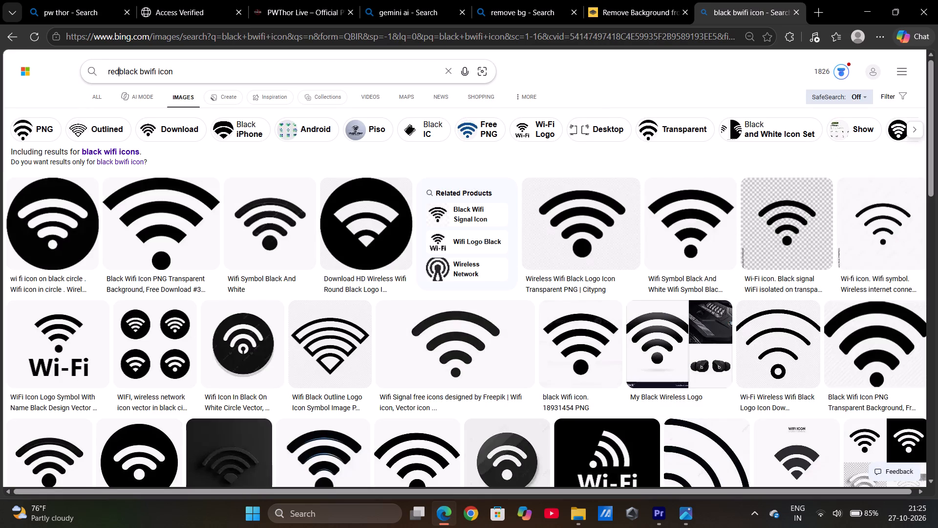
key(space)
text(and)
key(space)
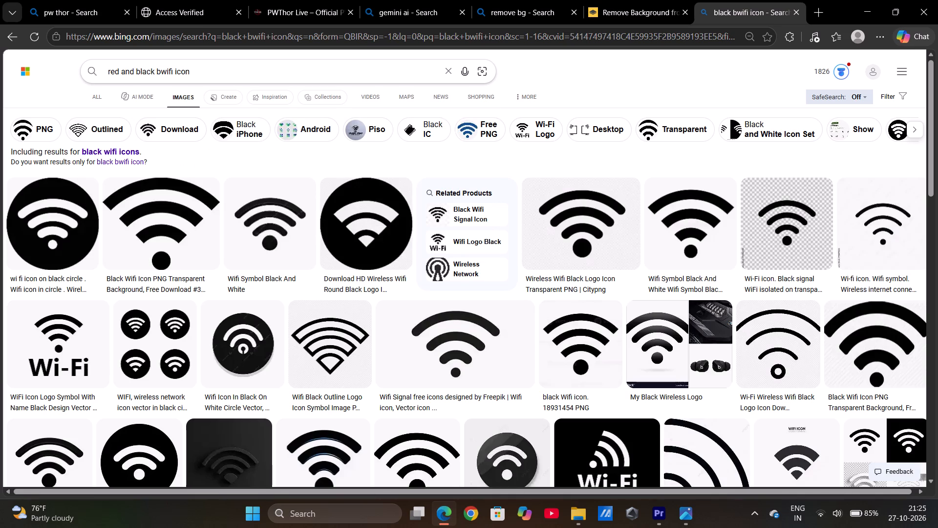
click(154, 72)
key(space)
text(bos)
click(175, 69)
key(BackSpace)
key(BackSpace)
key(BackSpace)
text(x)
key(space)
click(218, 77)
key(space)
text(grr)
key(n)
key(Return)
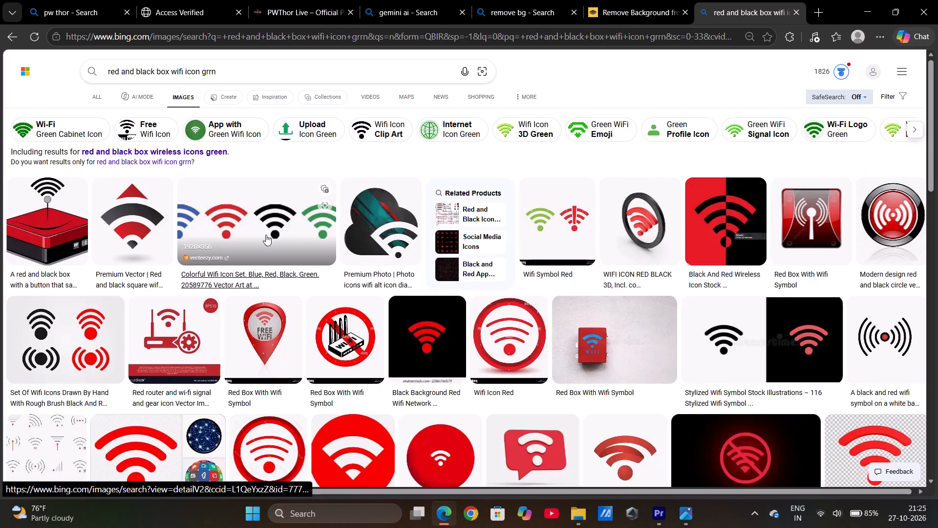
Examine the red, black and green wifi icon image results for a suitable icon.
scroll(282, 227, down, 5)
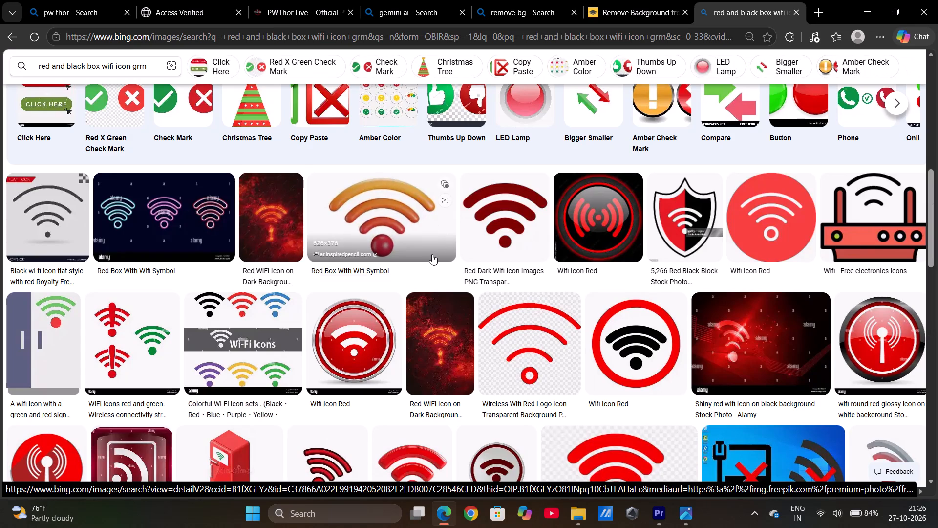
scroll(518, 294, down, 3)
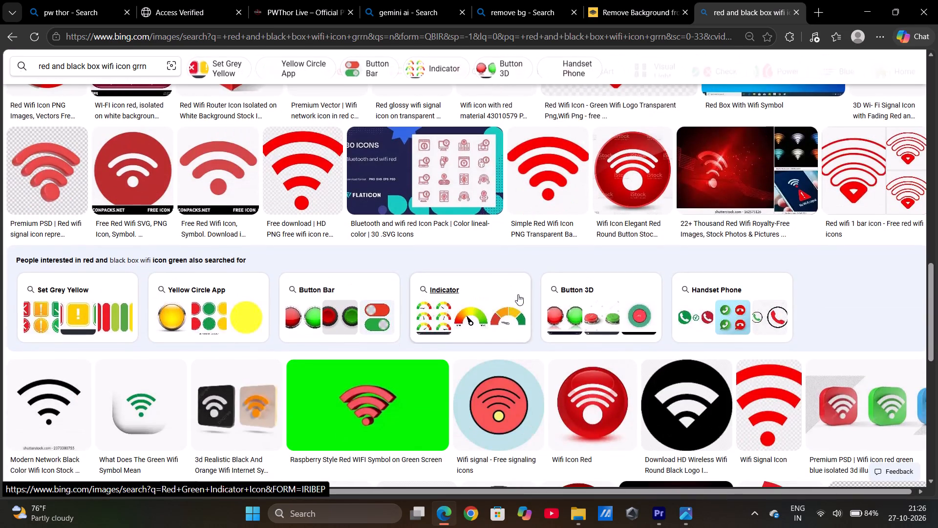
scroll(518, 294, down, 5)
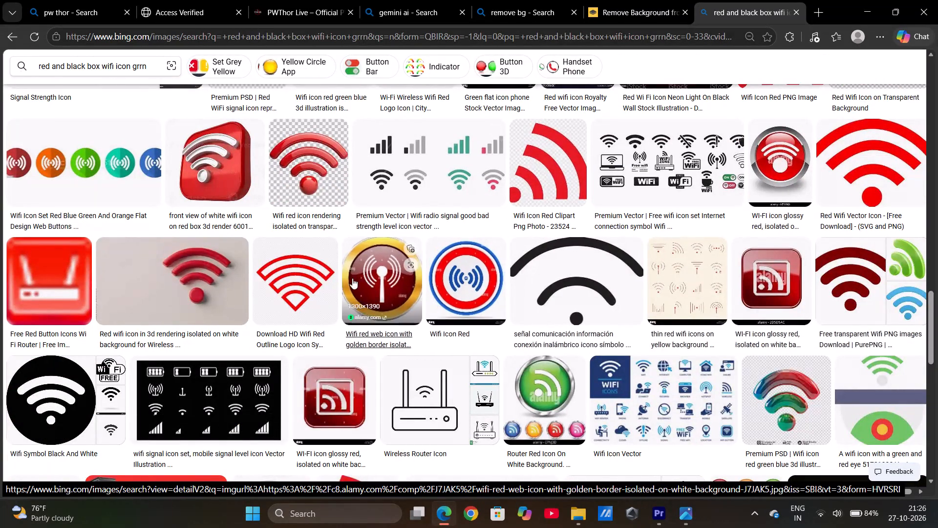
scroll(470, 301, down, 4)
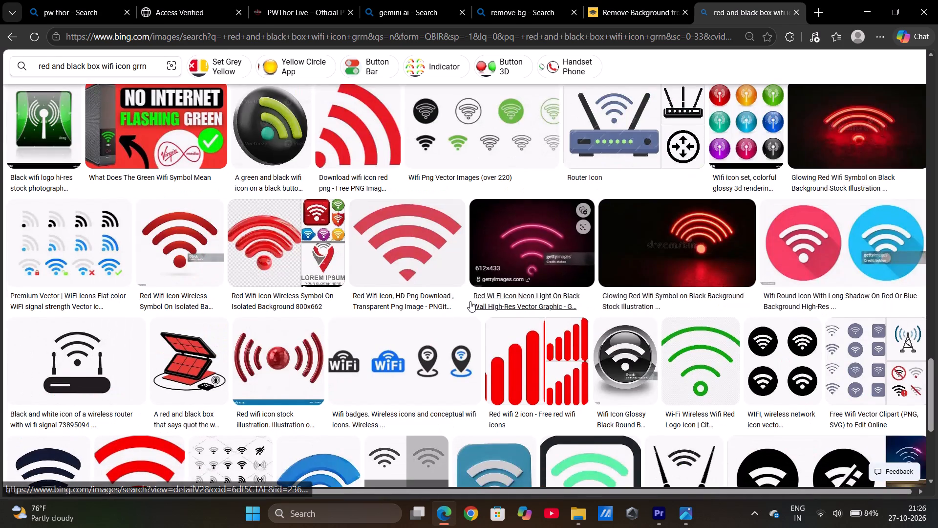
scroll(470, 301, down, 4)
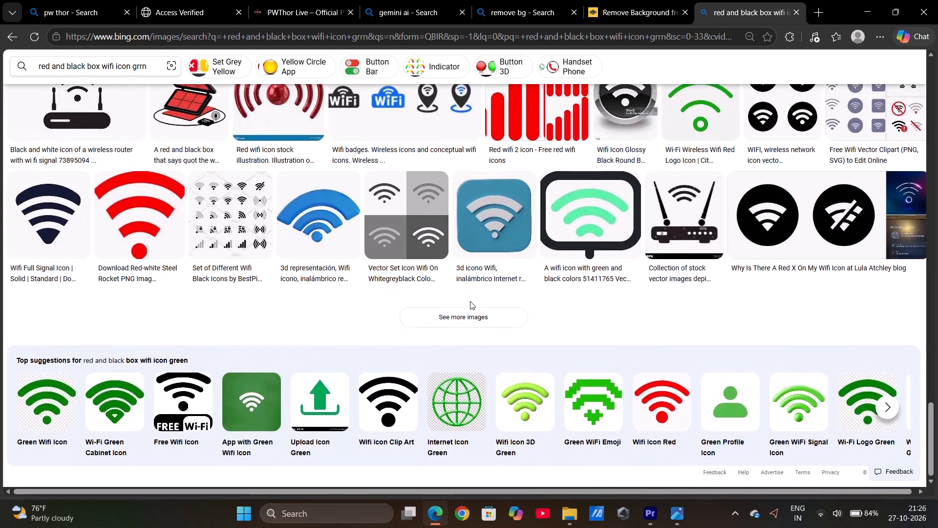
scroll(470, 301, up, 15)
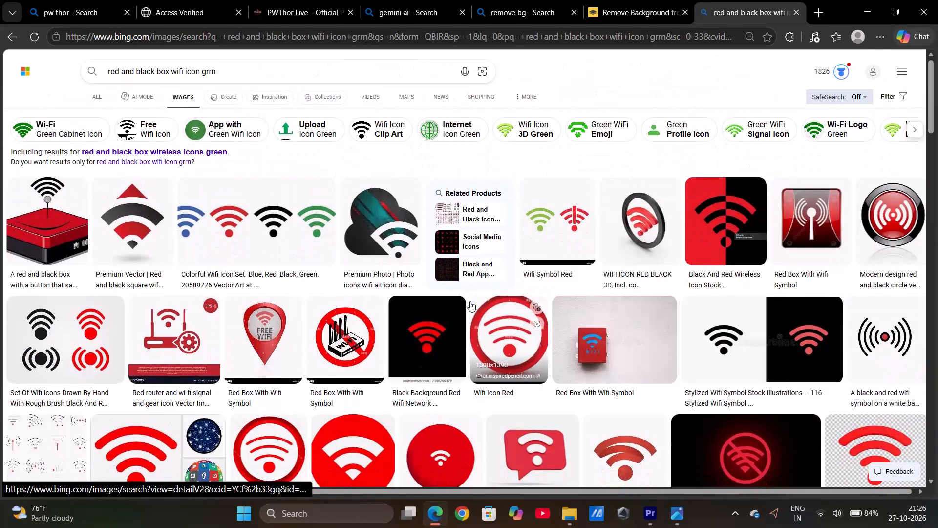
Add "3dd" to the end of the wifi icon query and run the image search again.
click(282, 68)
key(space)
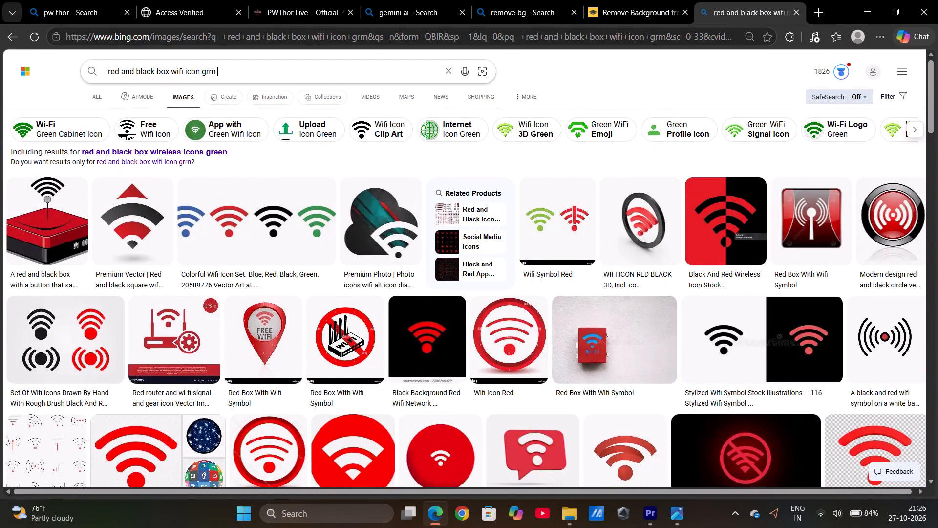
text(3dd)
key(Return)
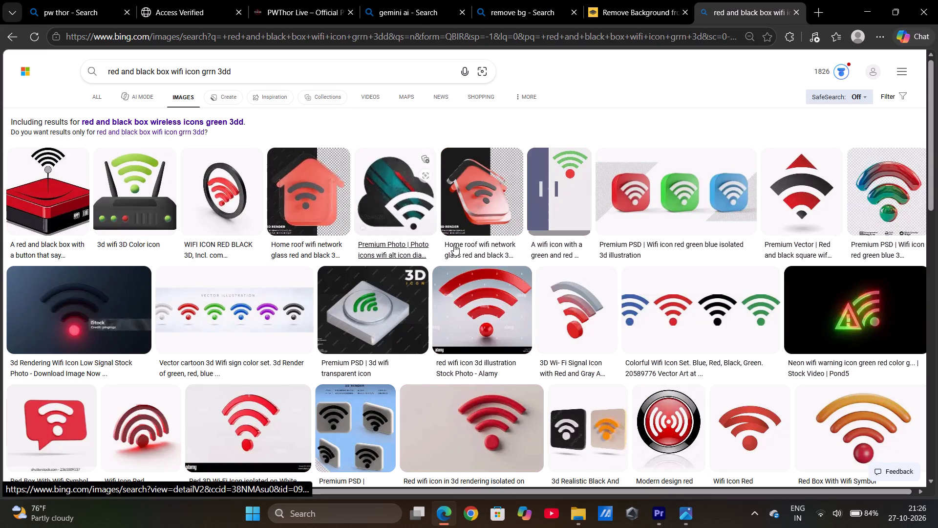
Examine the 3D red, black and green wifi icon image results for a suitable icon.
scroll(500, 294, down, 2)
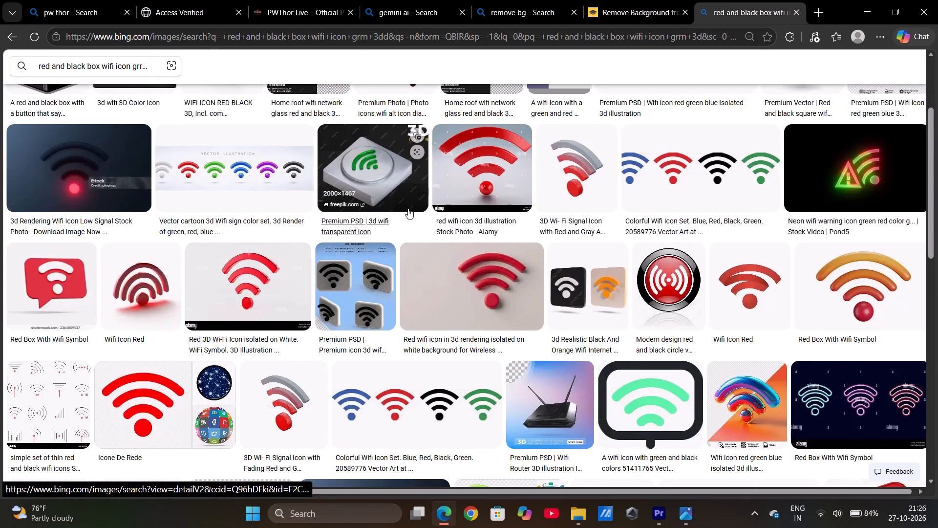
scroll(440, 253, down, 3)
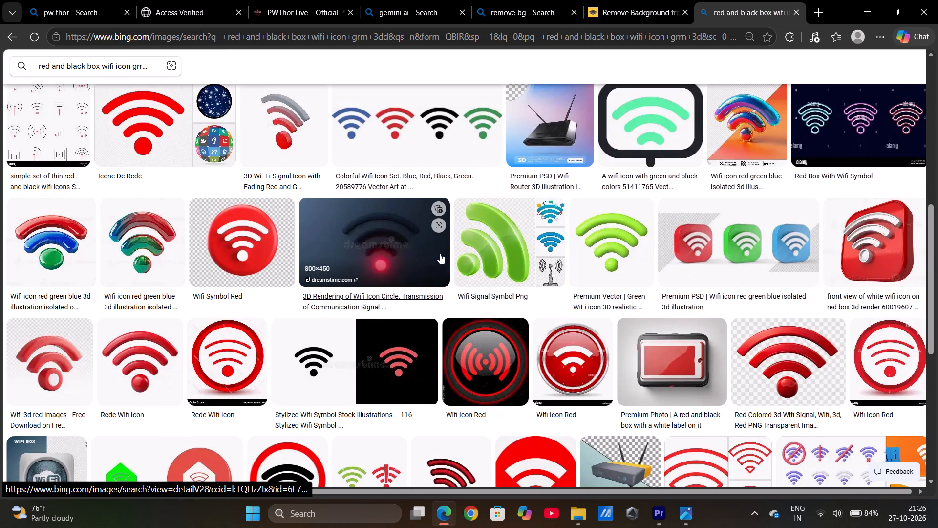
scroll(440, 253, down, 3)
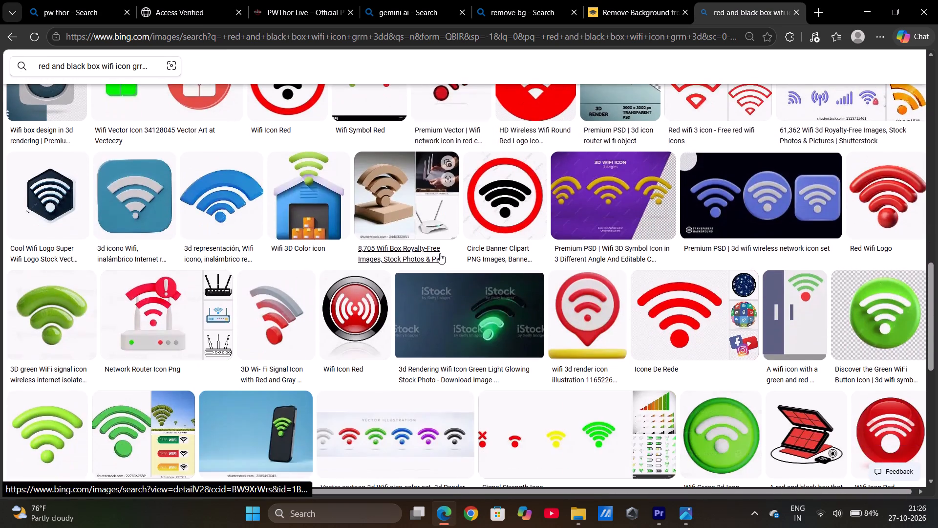
scroll(440, 253, down, 4)
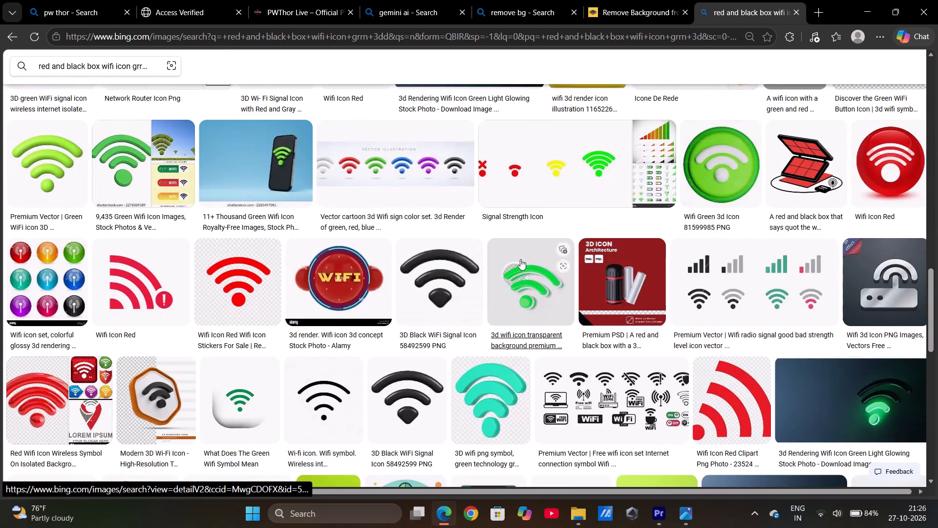
scroll(442, 313, down, 6)
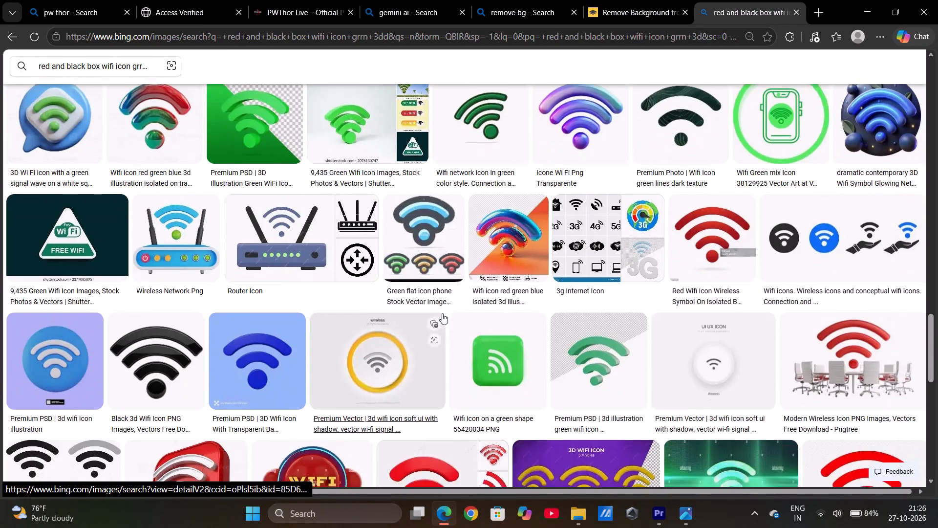
scroll(442, 313, down, 5)
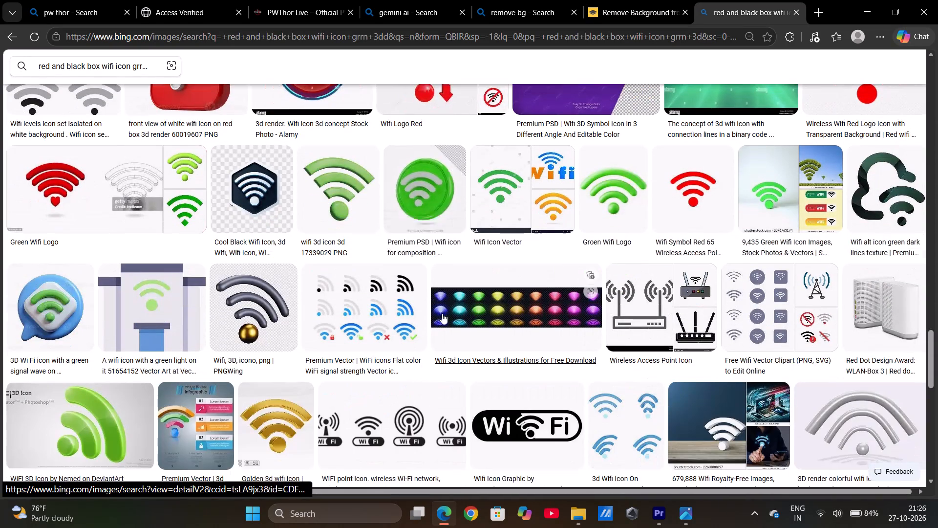
scroll(442, 313, down, 1)
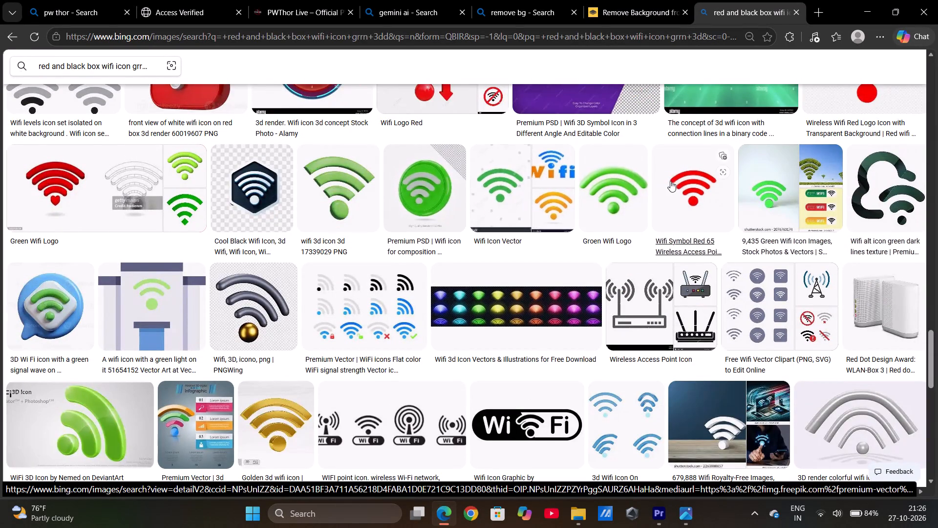
scroll(670, 181, down, 3)
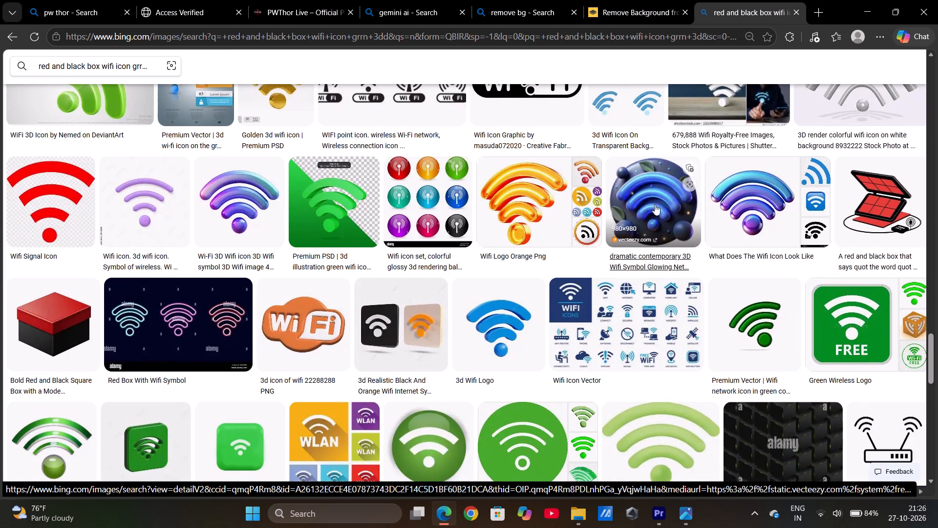
scroll(616, 355, down, 1)
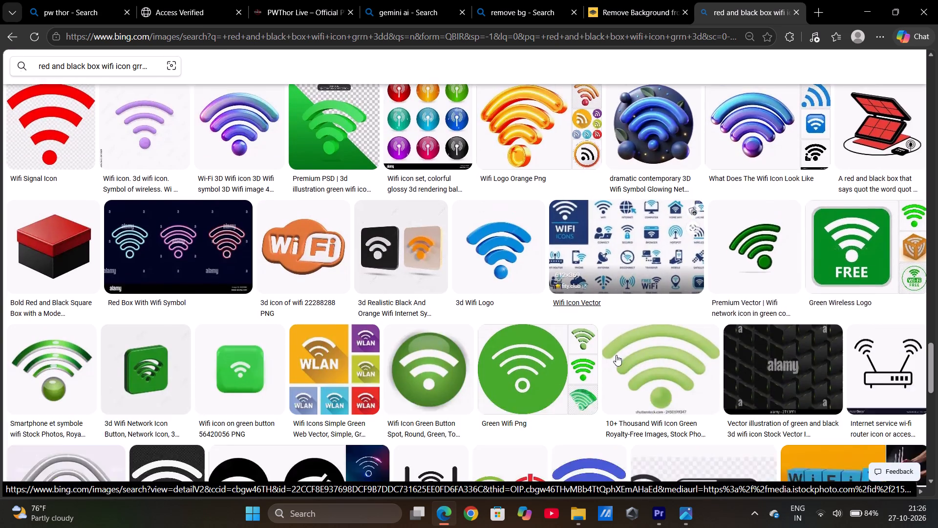
scroll(616, 355, down, 1)
scroll(426, 398, down, 2)
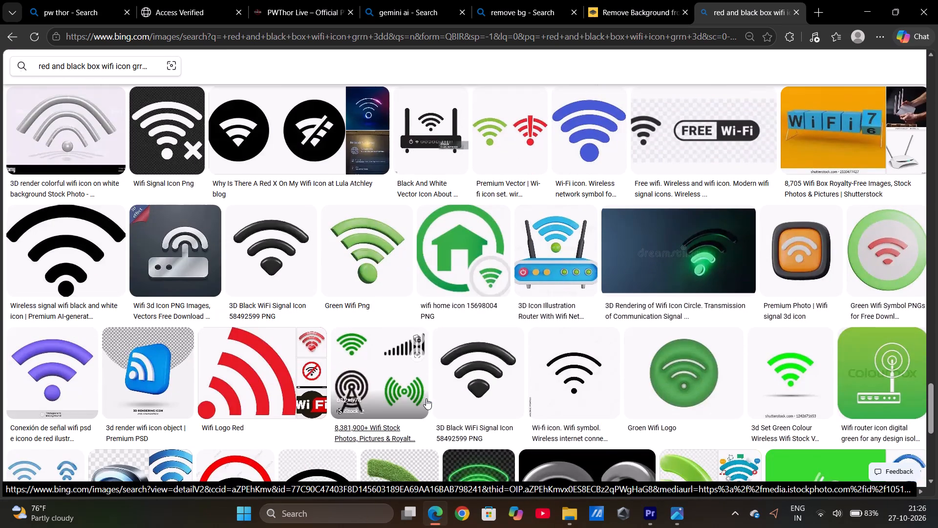
scroll(376, 399, down, 3)
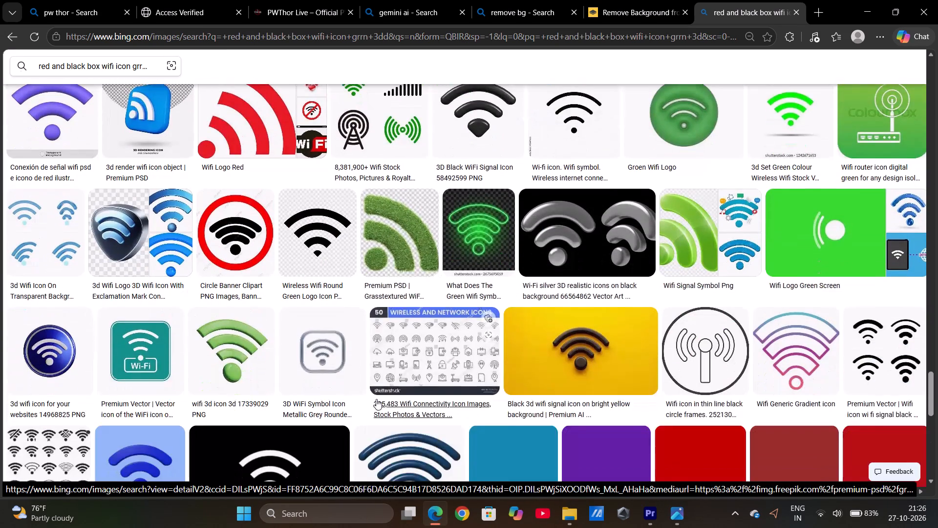
scroll(376, 399, down, 2)
scroll(376, 399, up, 1)
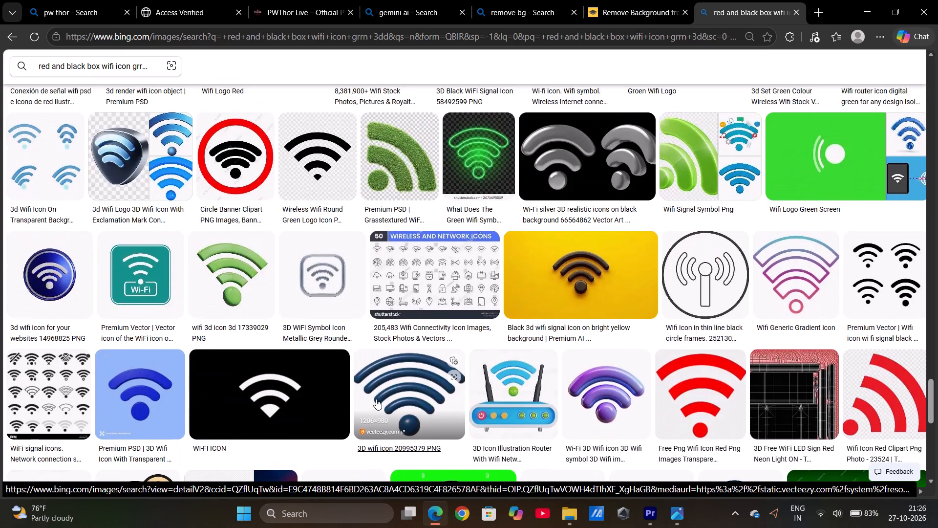
scroll(376, 399, down, 1)
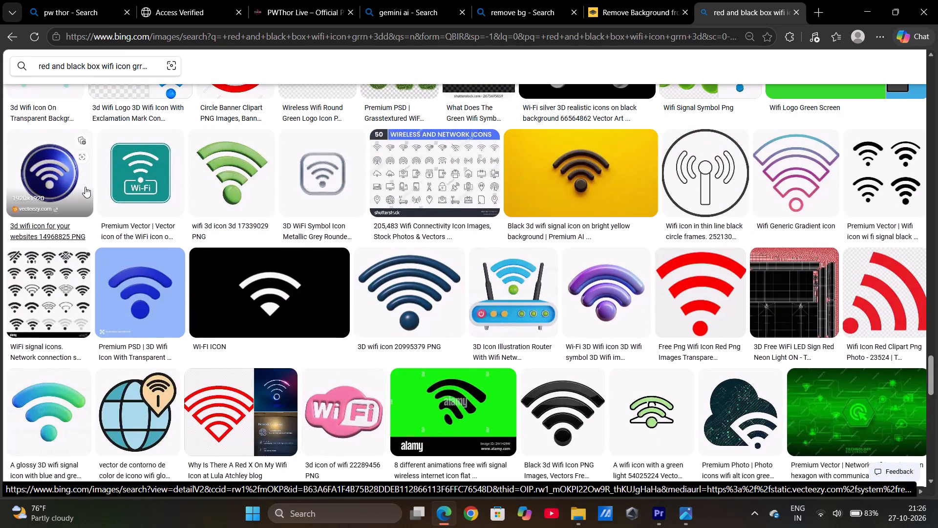
Open the round blue 3D wifi icon result and examine its related images.
click(86, 190)
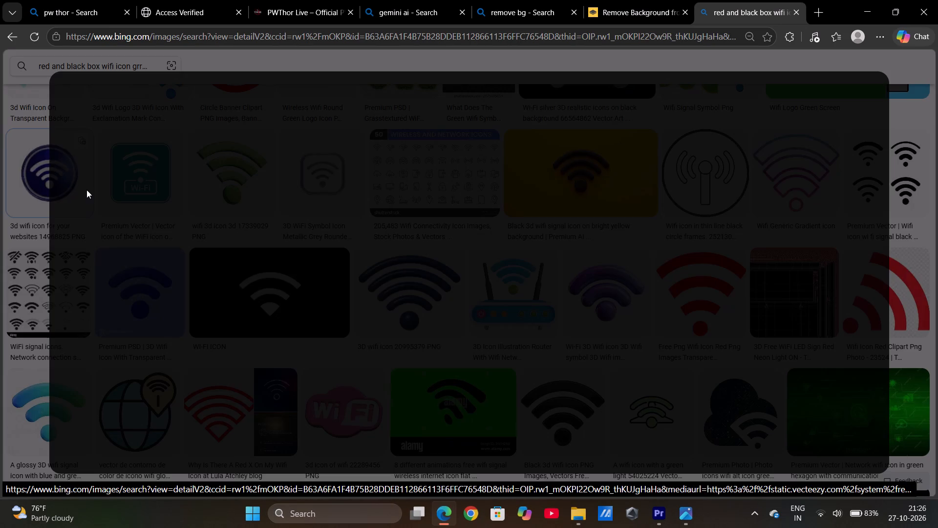
scroll(373, 241, down, 1)
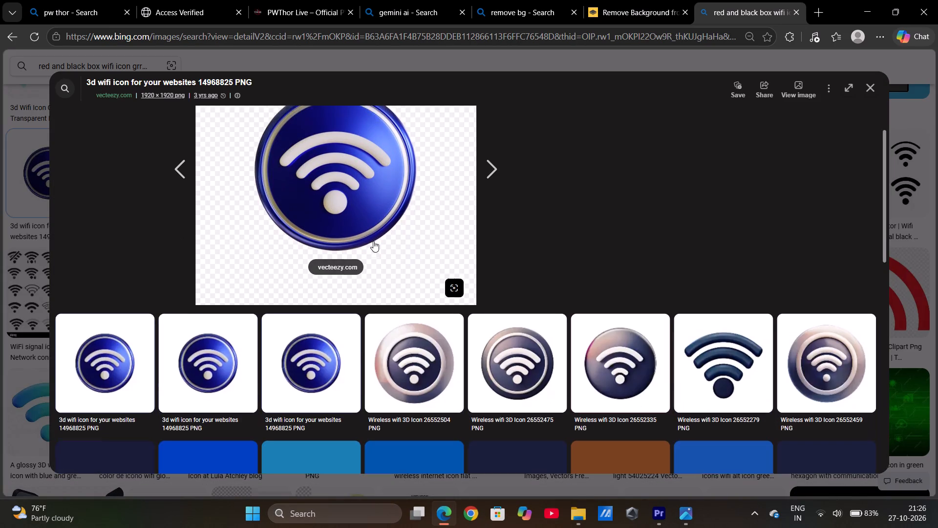
scroll(373, 241, down, 4)
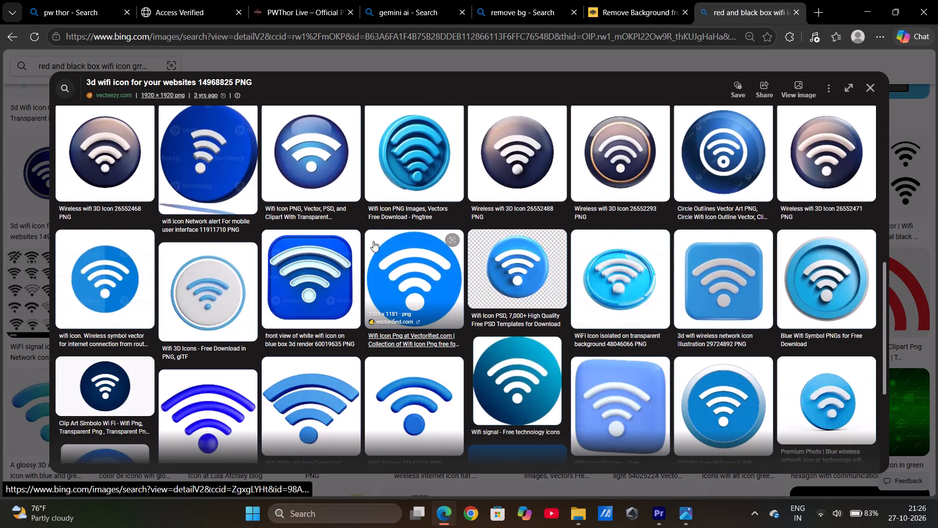
scroll(373, 241, down, 2)
scroll(373, 241, up, 1)
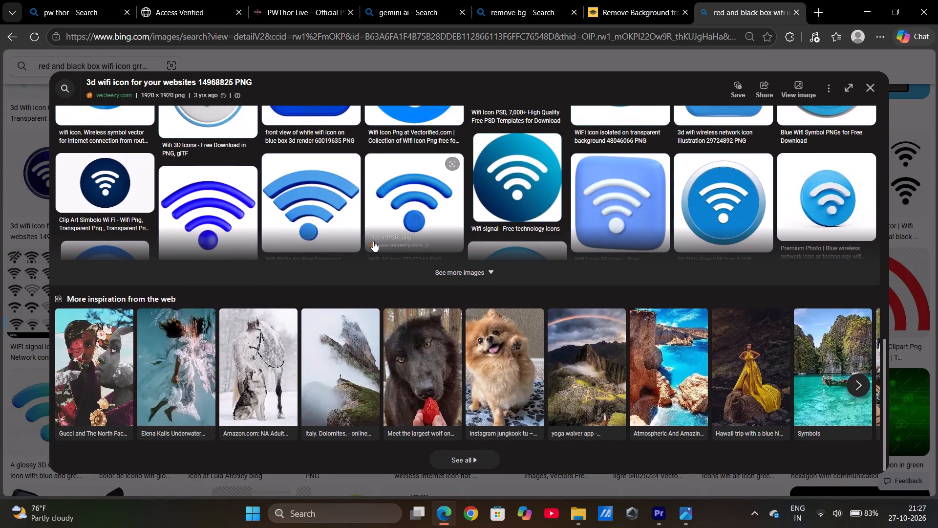
scroll(373, 241, up, 4)
scroll(373, 241, down, 2)
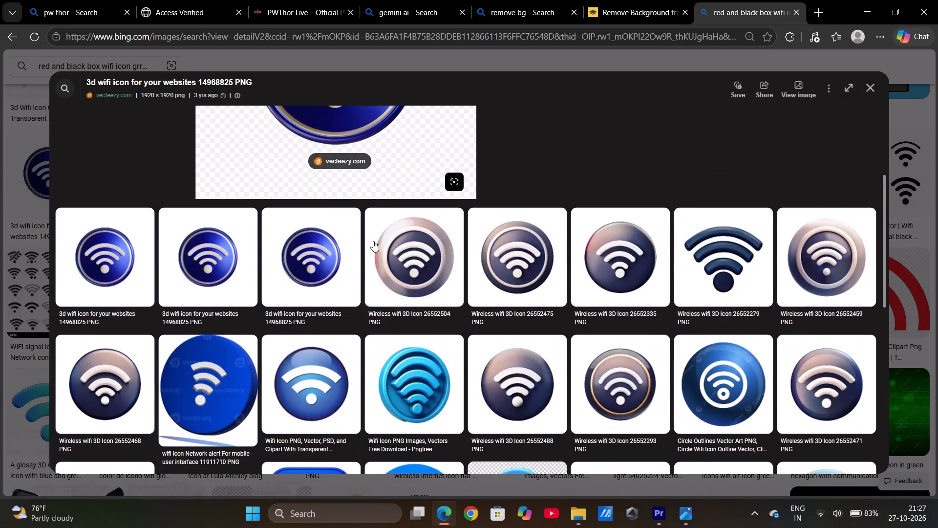
scroll(552, 359, up, 1)
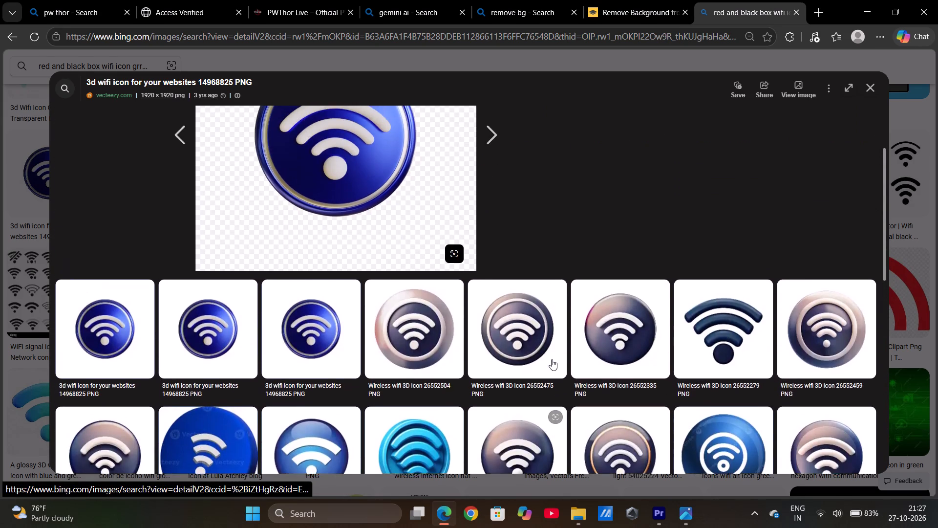
scroll(552, 359, up, 2)
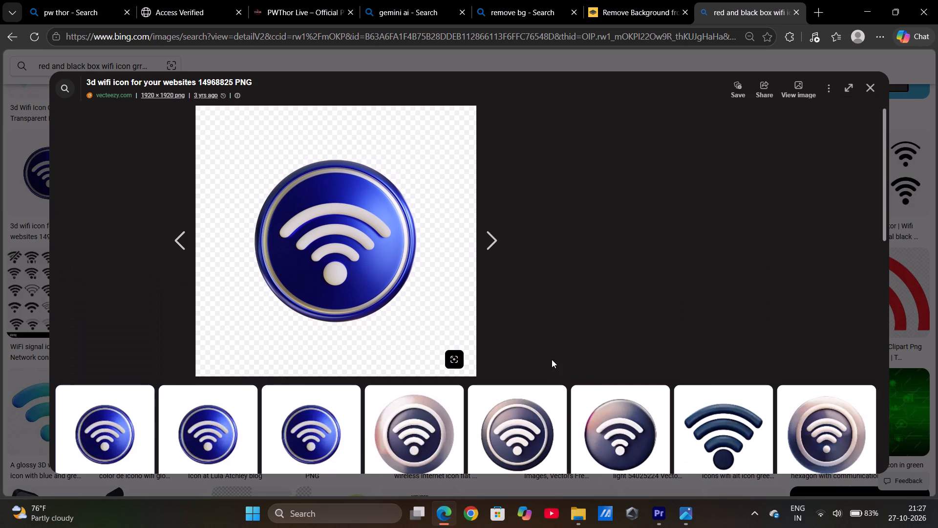
Save the round blue 3D wifi icon to the Saved Images collection and try copying it.
click(730, 84)
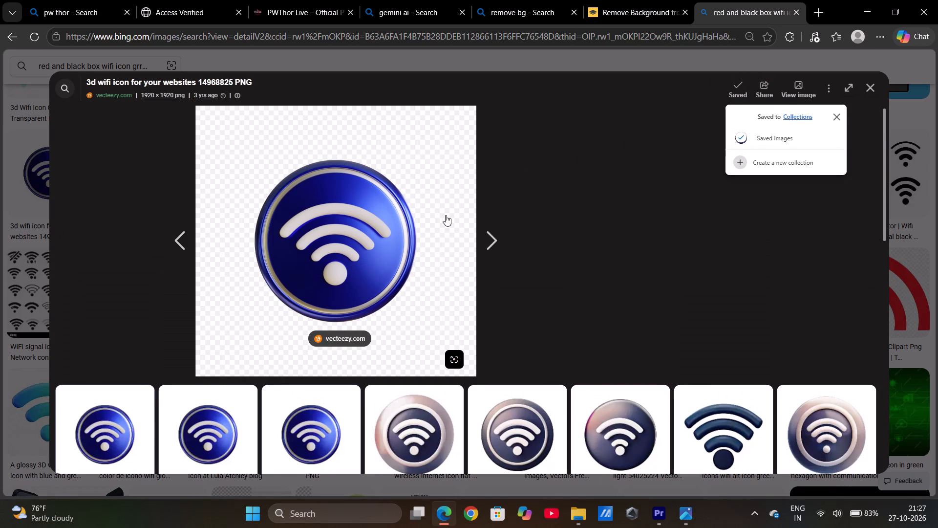
key(ctrl+c)
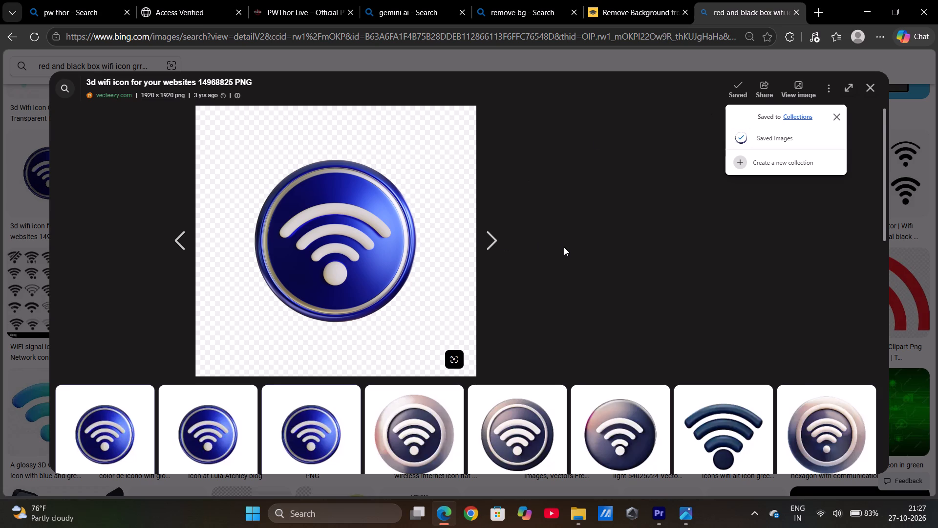
right_click(564, 247)
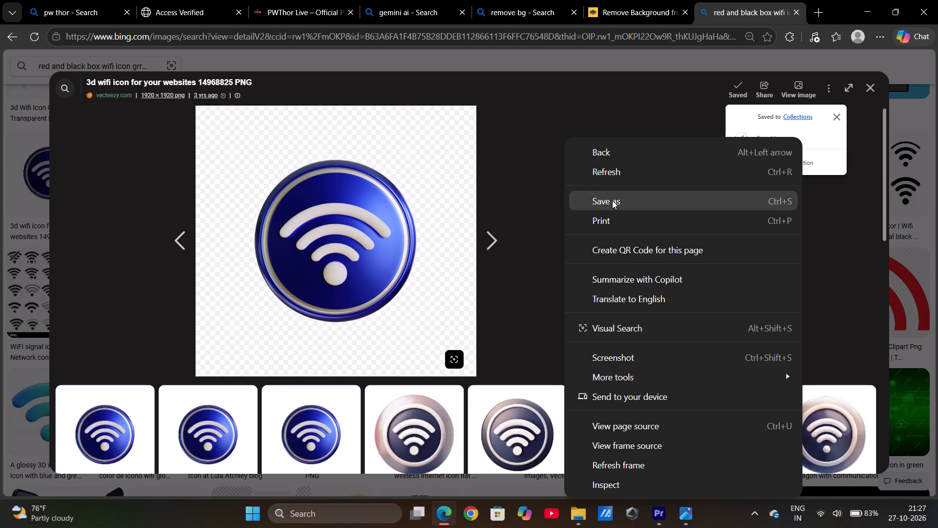
drag(391, 222, 504, 293)
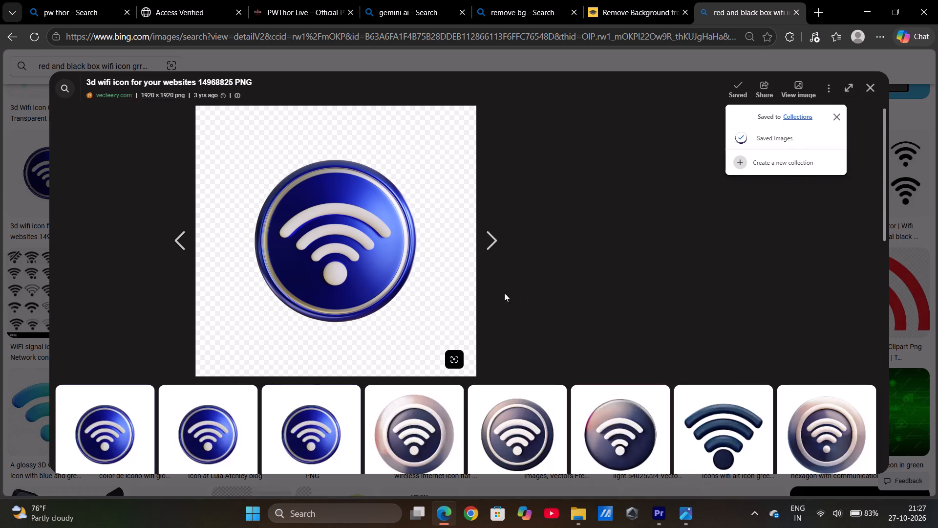
Find the black wifi icon on a green-to-turquoise circle among related images and save it in Downloads as "wifi 1".
drag(504, 293, 361, 278)
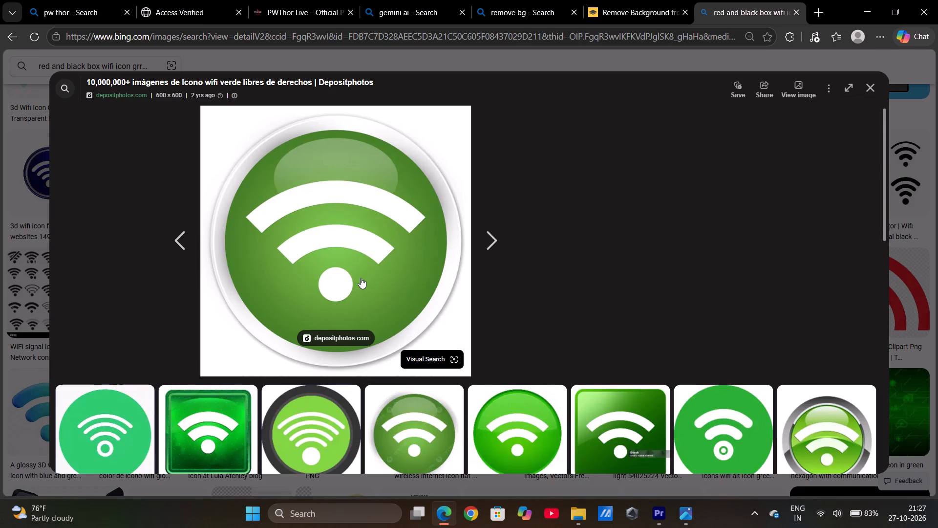
click(317, 406)
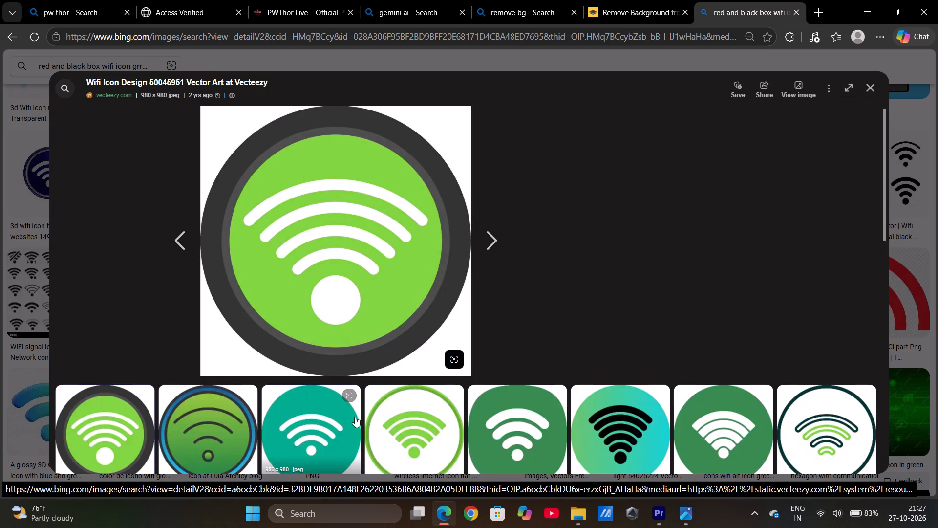
click(611, 433)
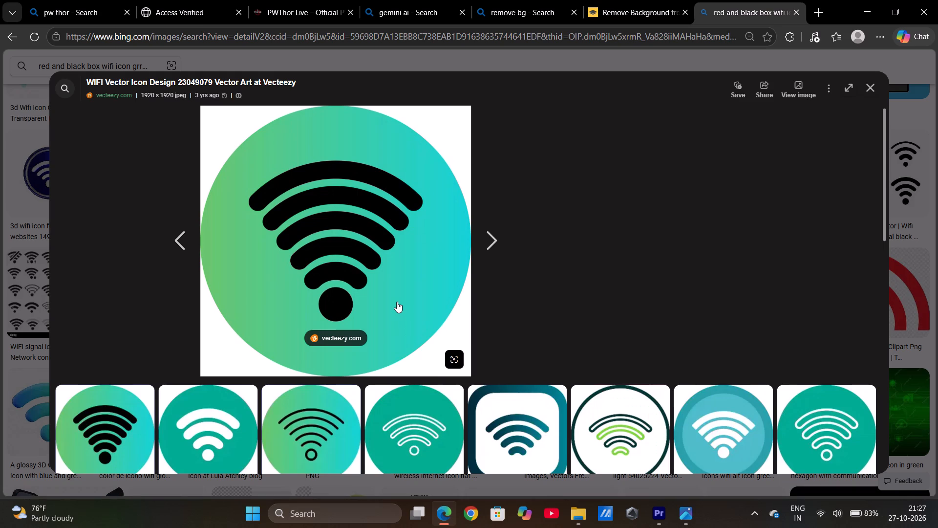
right_click(397, 302)
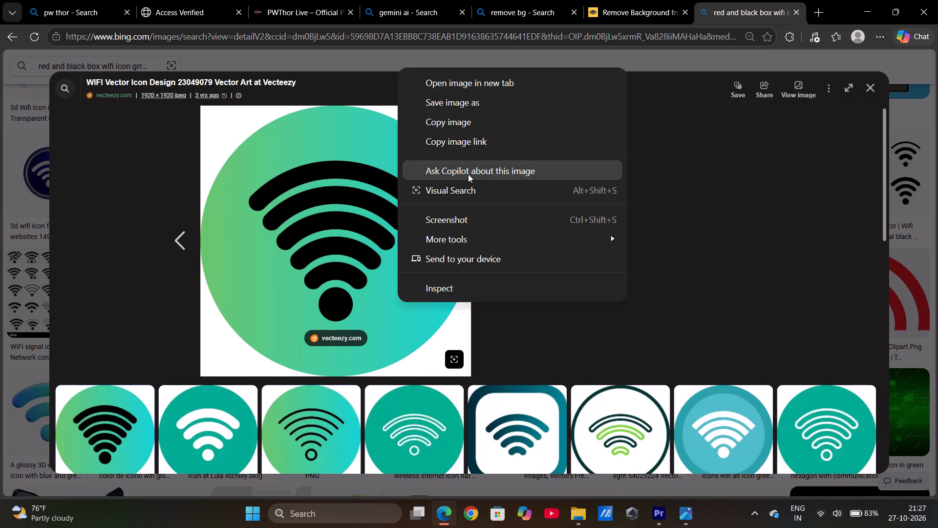
click(483, 106)
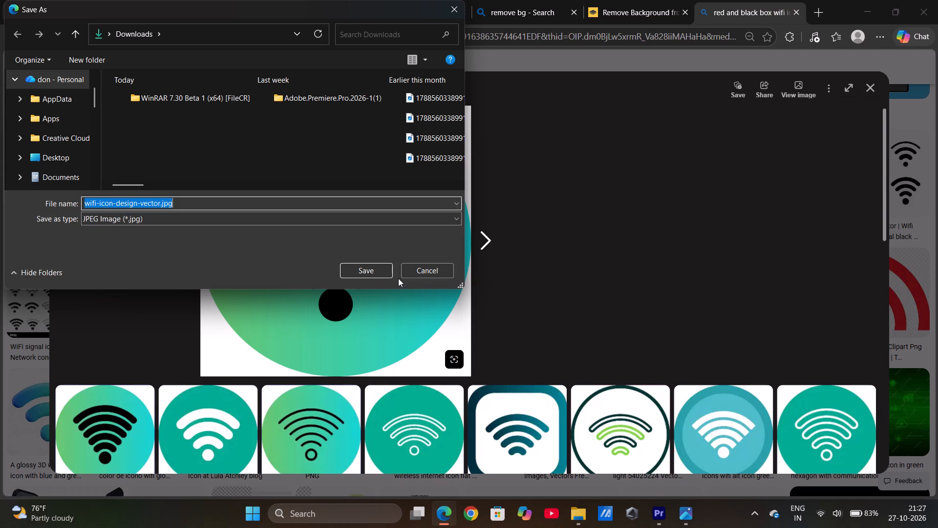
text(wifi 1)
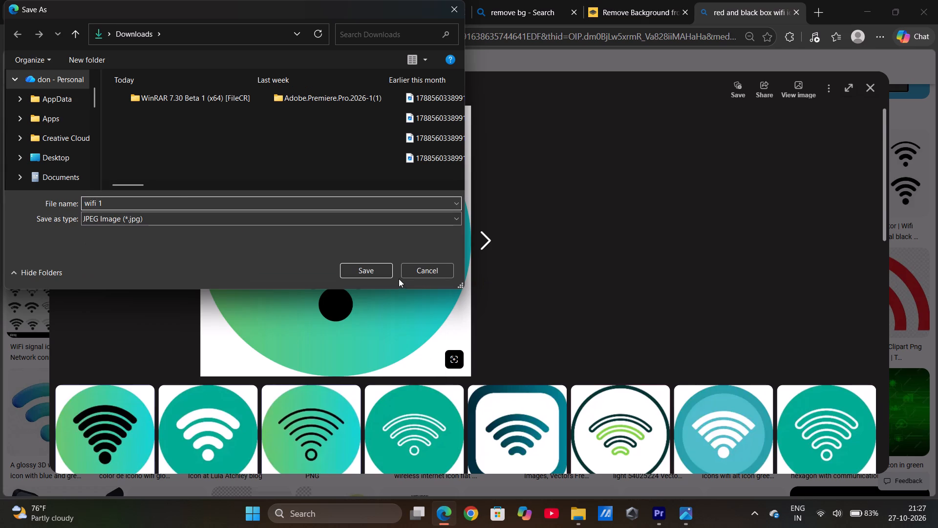
click(367, 267)
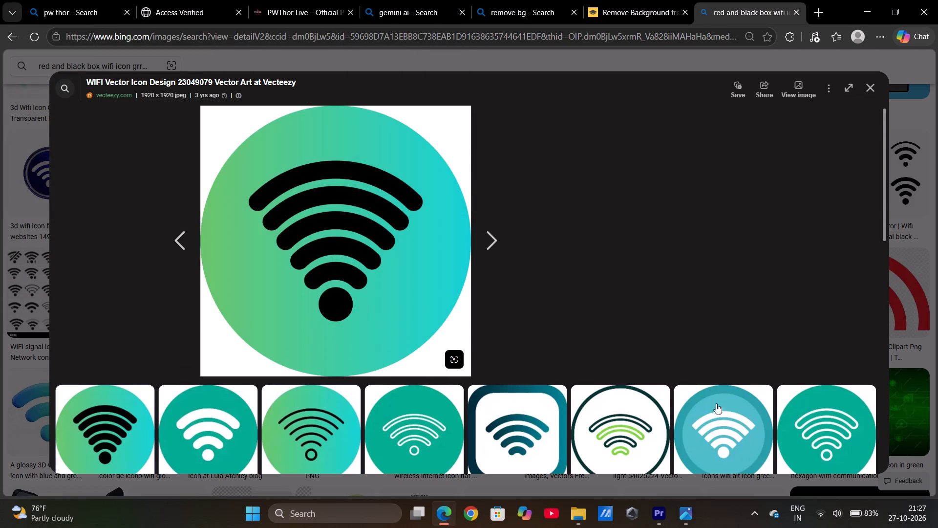
Return to remove.bg and download the free 500 x 500 preview of the Instagram icon cutout.
click(645, 0)
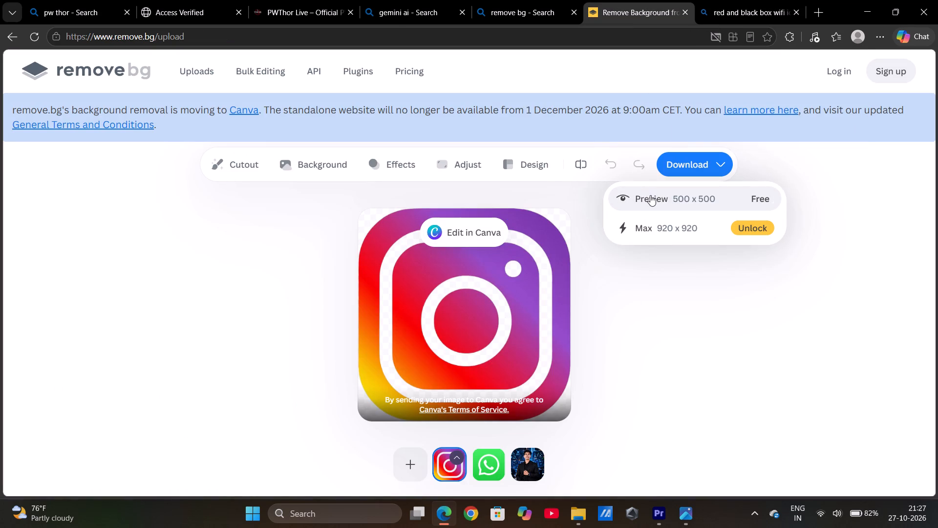
click(650, 195)
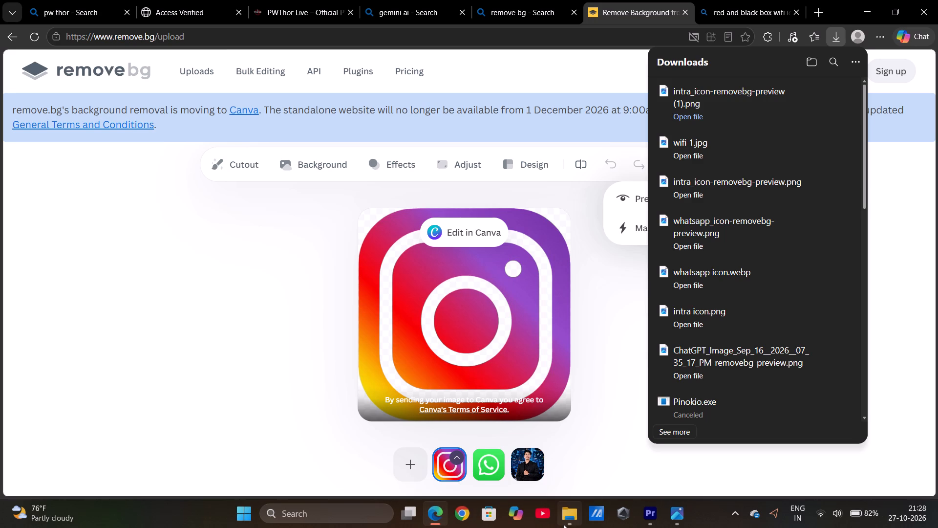
Upload wifi 1.jpg from File Explorer's recent files to remove.bg for background removal.
click(556, 451)
drag(284, 320, 585, 505)
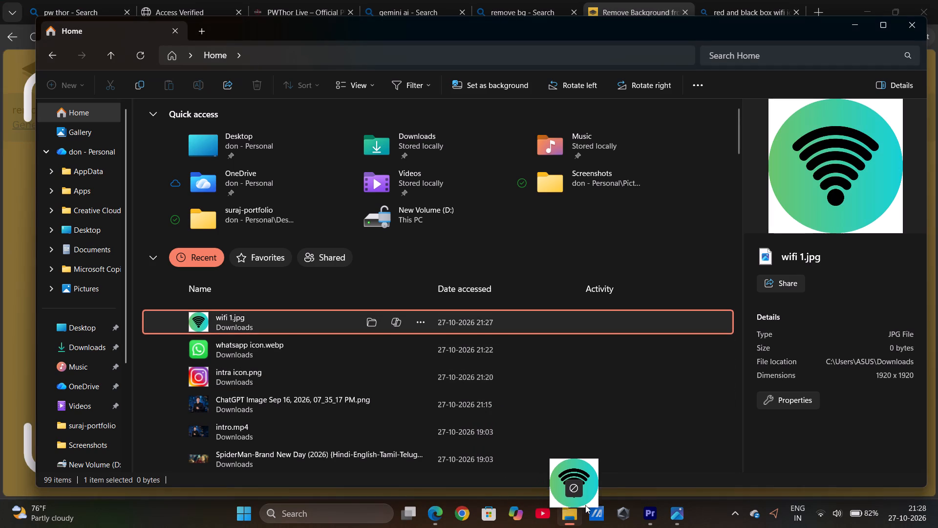
drag(585, 505, 631, 521)
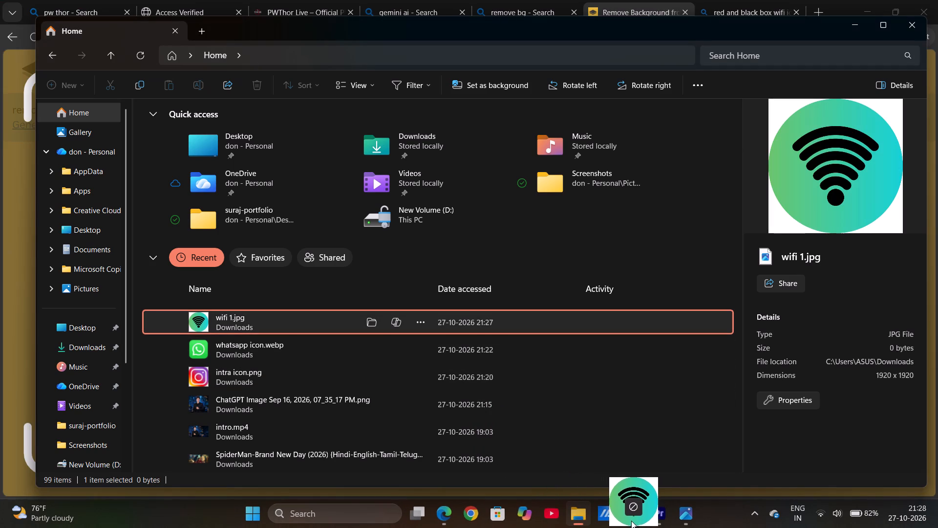
drag(631, 521, 456, 406)
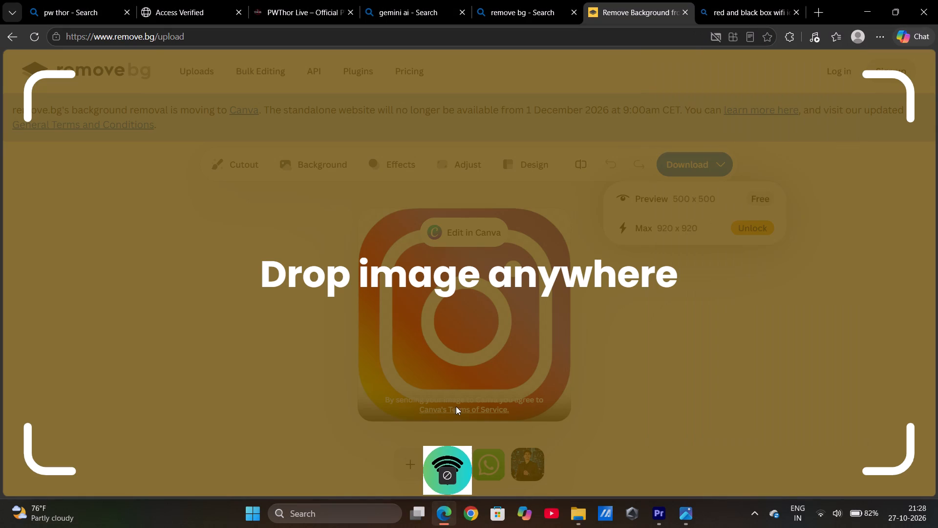
drag(456, 406, 461, 343)
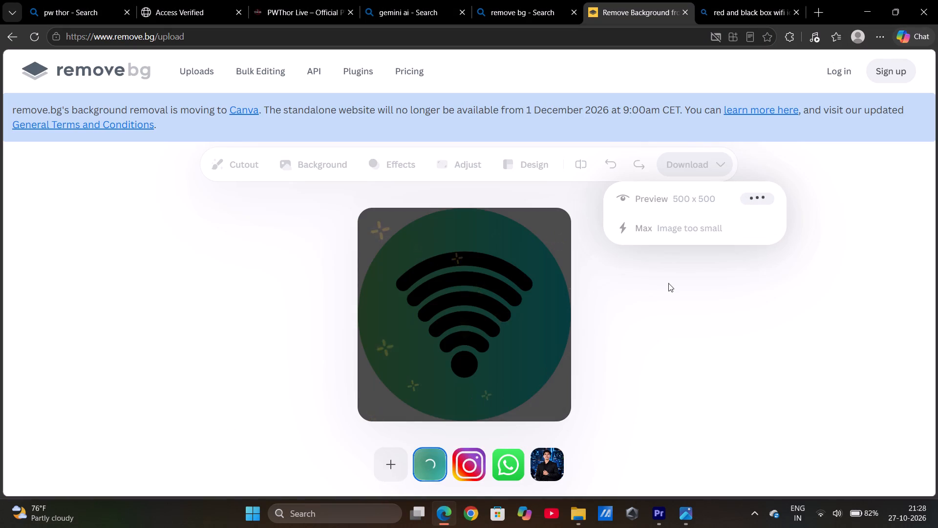
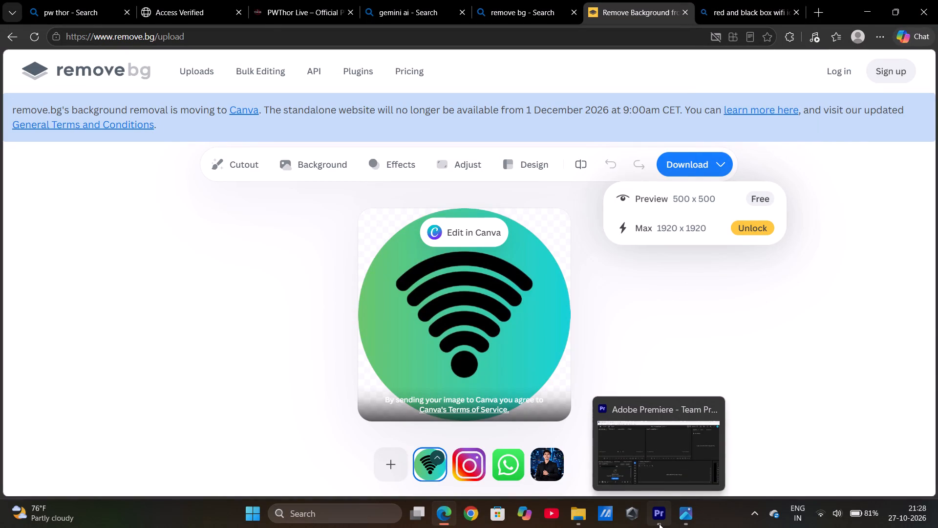
Switch to Adobe Premiere with the 1-youtube-frame team project open.
click(657, 430)
scroll(367, 370, up, 2)
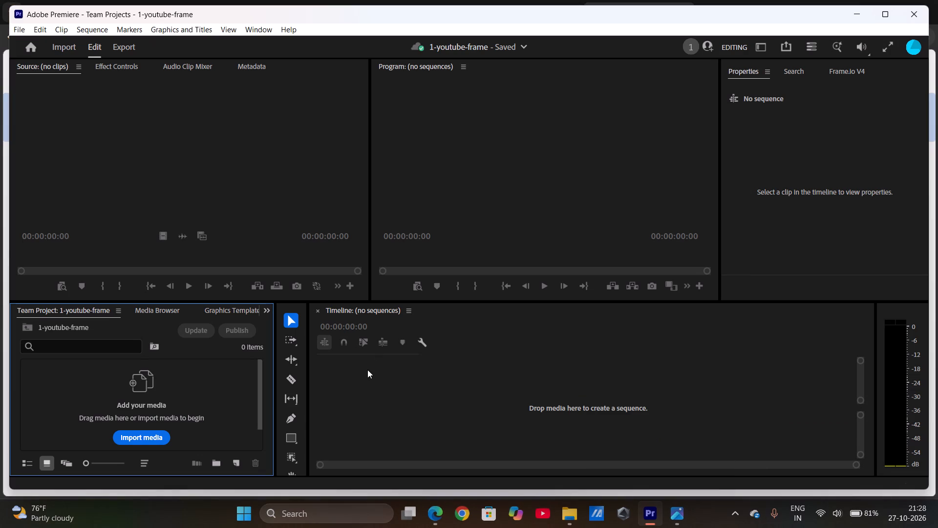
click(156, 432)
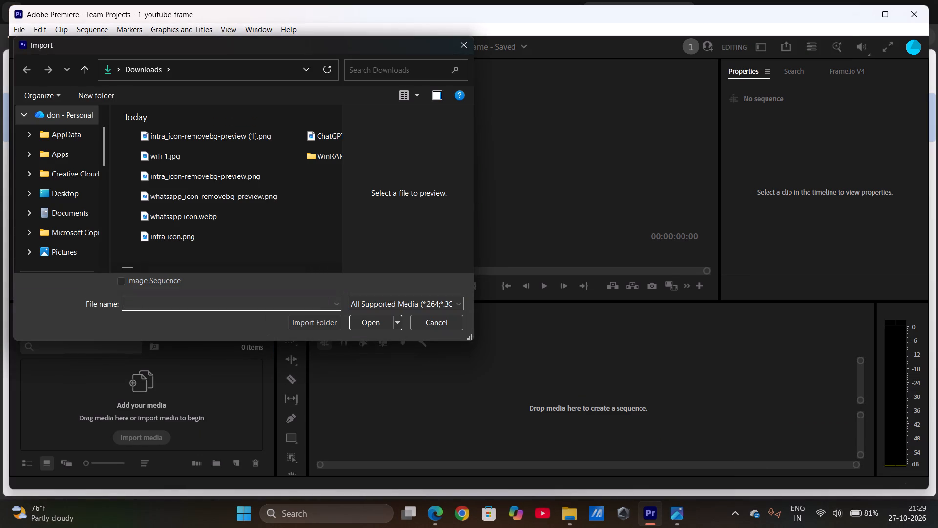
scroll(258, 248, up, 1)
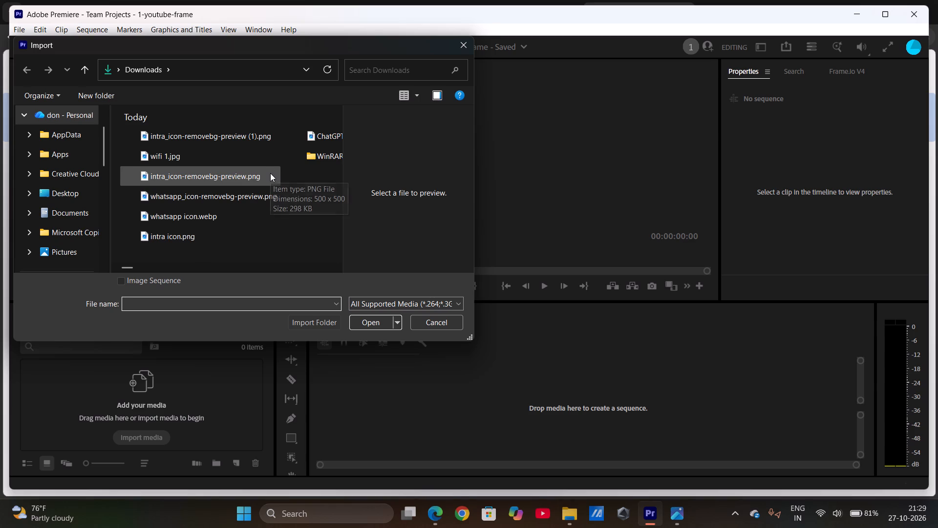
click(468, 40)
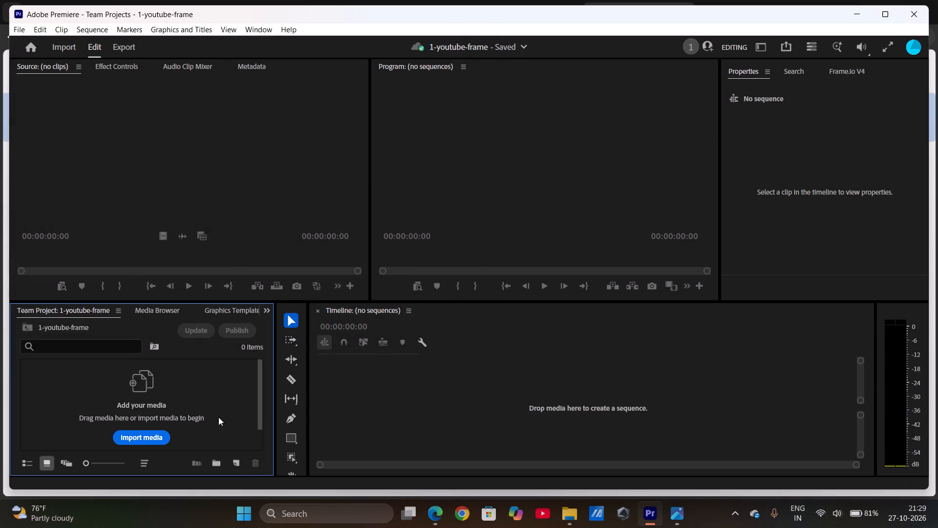
Create a new sequence from the HD 1080p 29.97 fps preset, checking its settings, color management, tracks and VR video options.
click(234, 461)
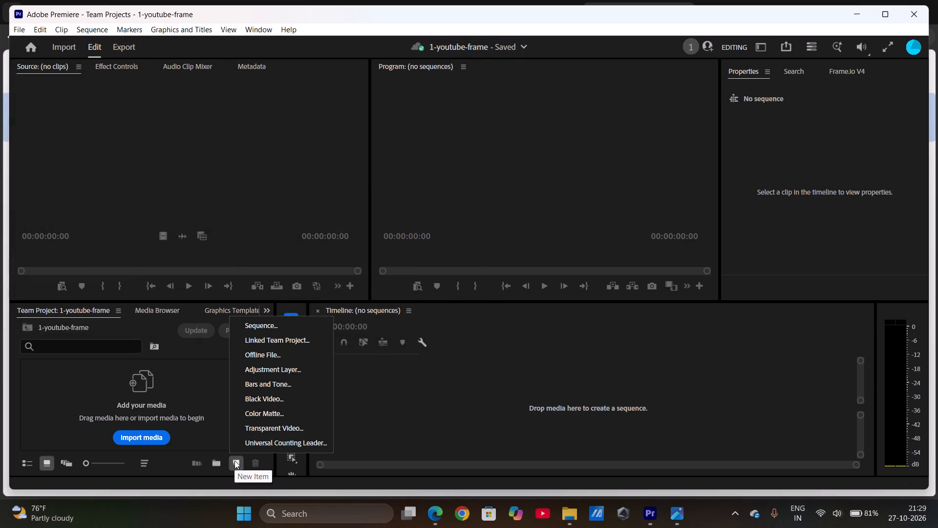
click(241, 327)
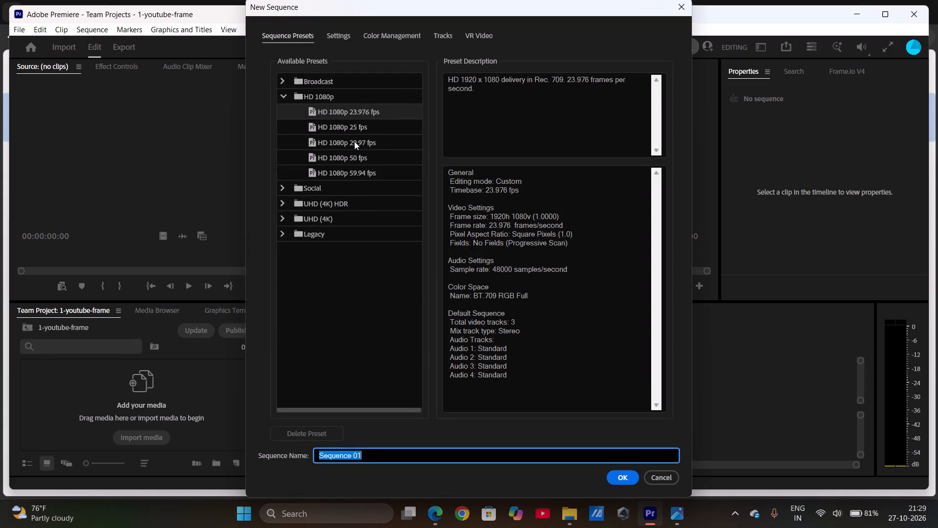
click(354, 141)
click(354, 141)
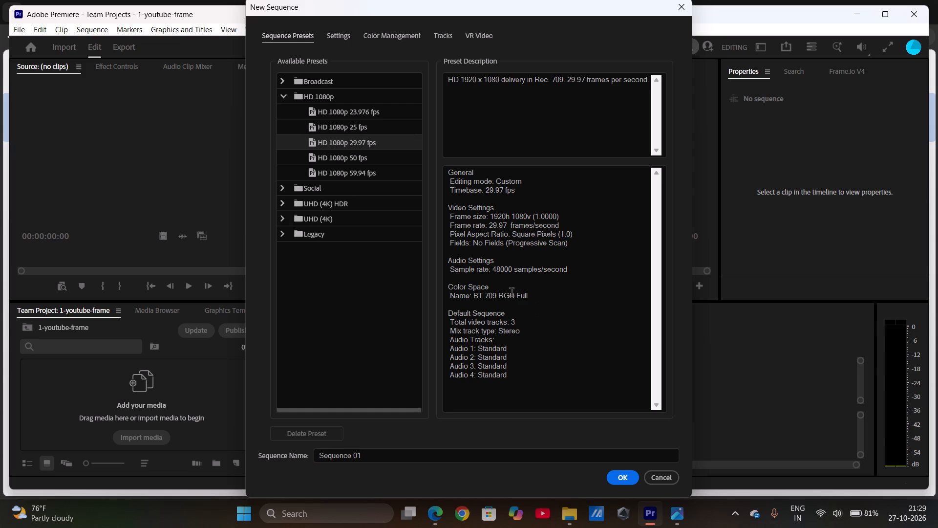
click(340, 35)
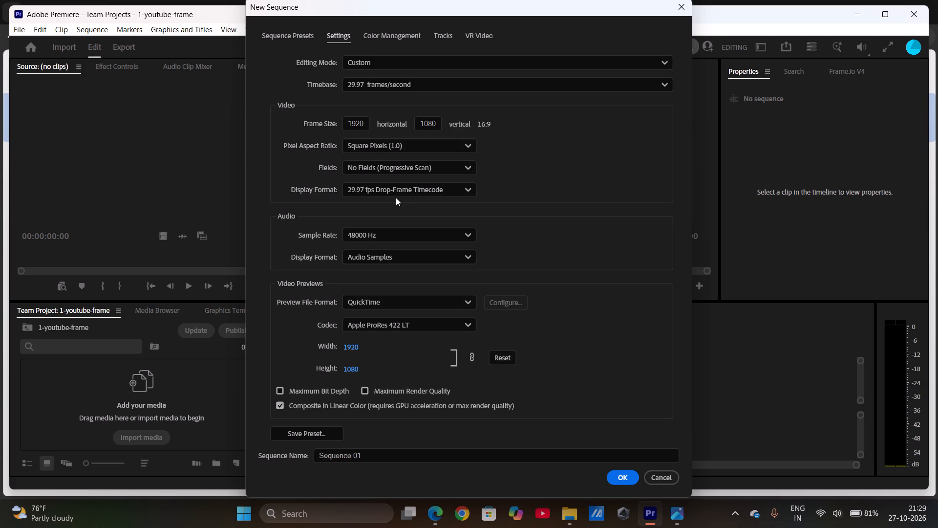
click(425, 171)
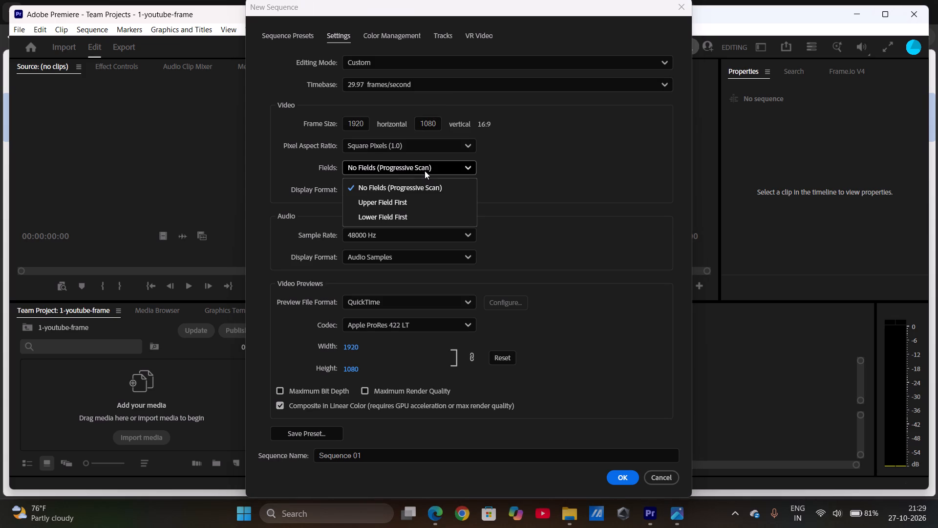
click(425, 171)
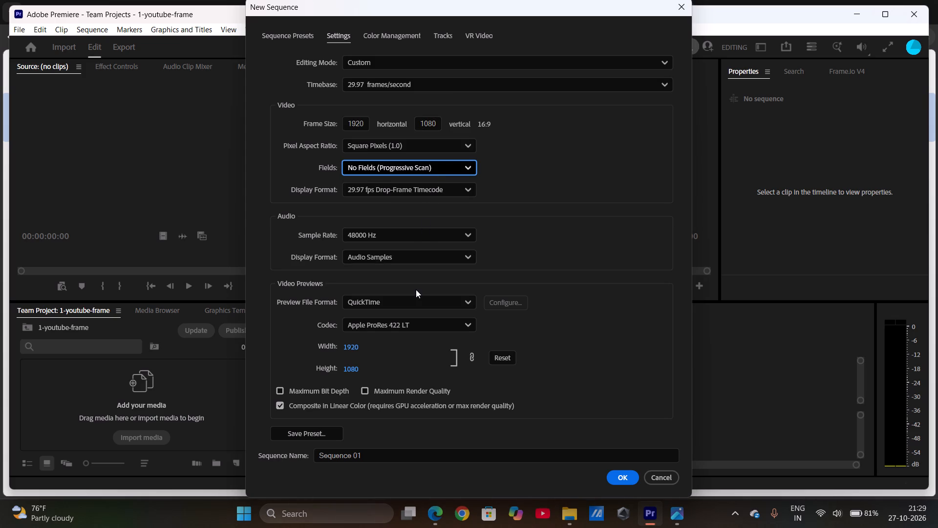
click(397, 34)
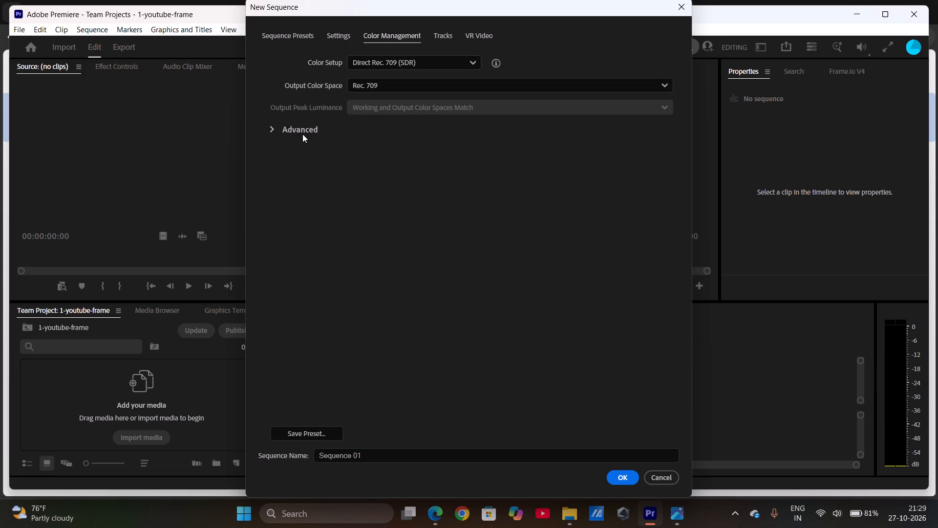
click(302, 134)
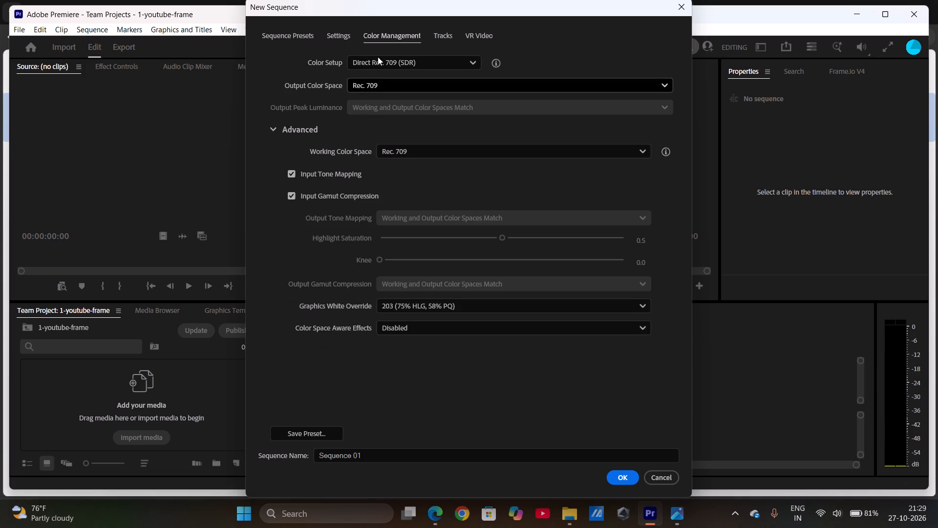
click(440, 32)
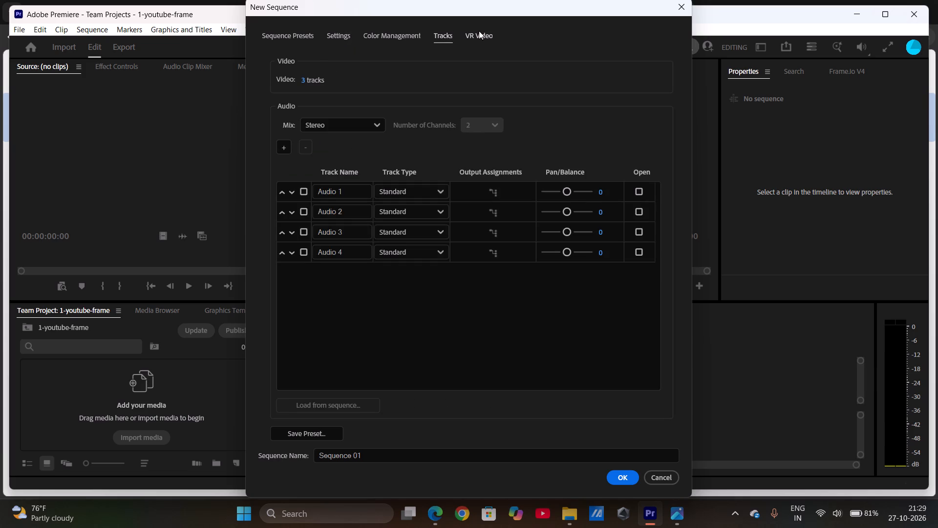
click(479, 31)
click(286, 38)
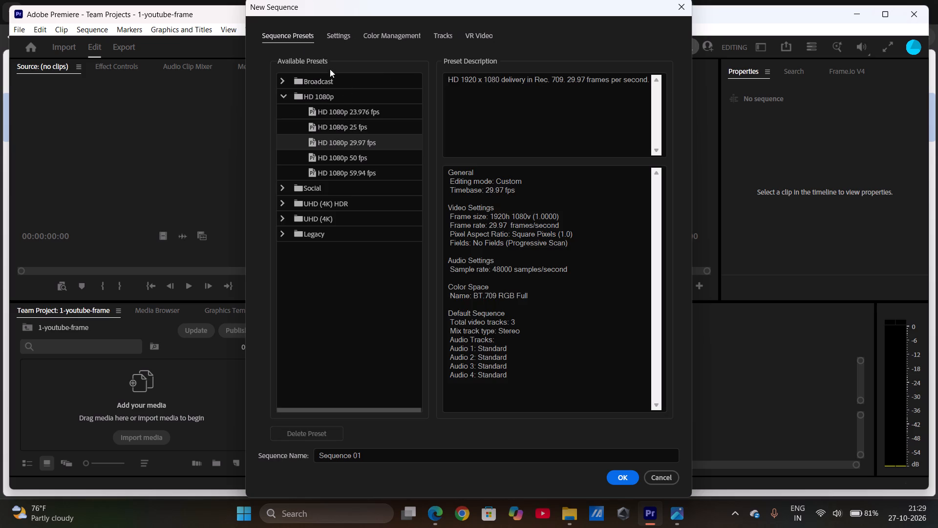
click(328, 141)
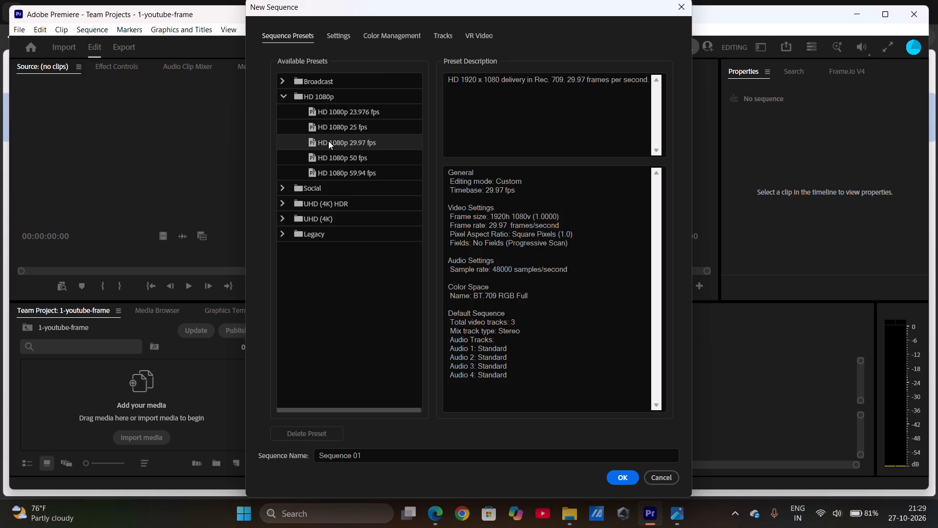
click(328, 141)
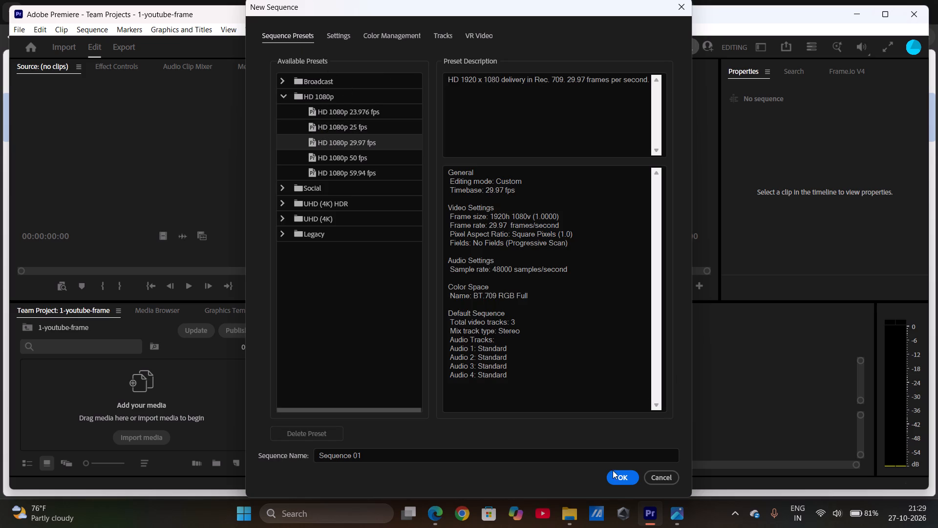
click(617, 478)
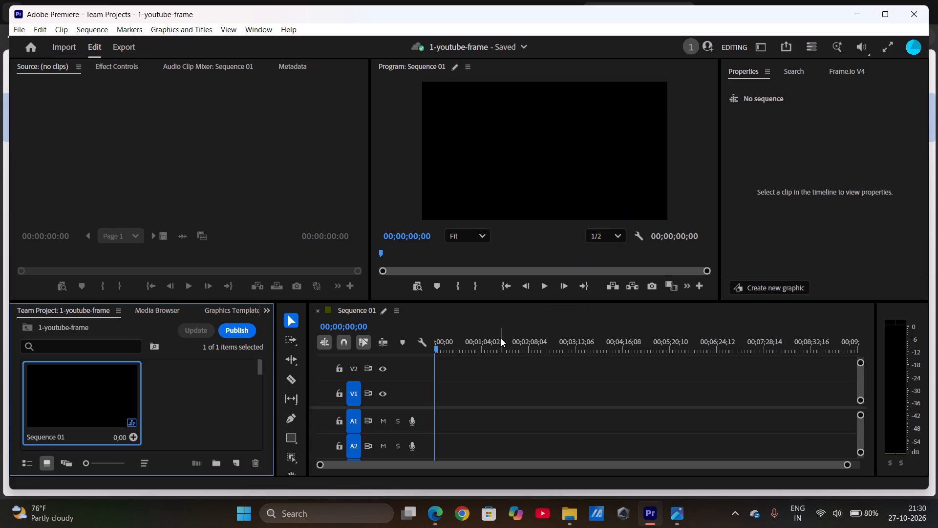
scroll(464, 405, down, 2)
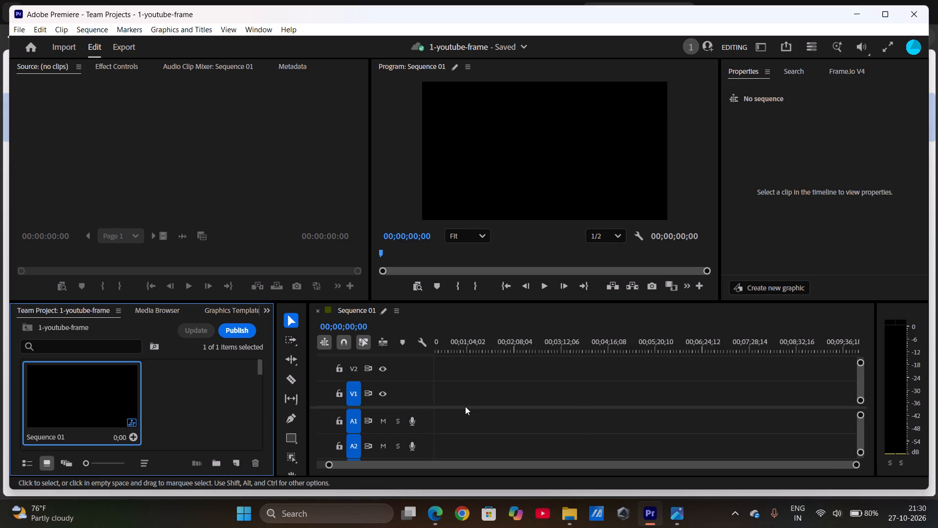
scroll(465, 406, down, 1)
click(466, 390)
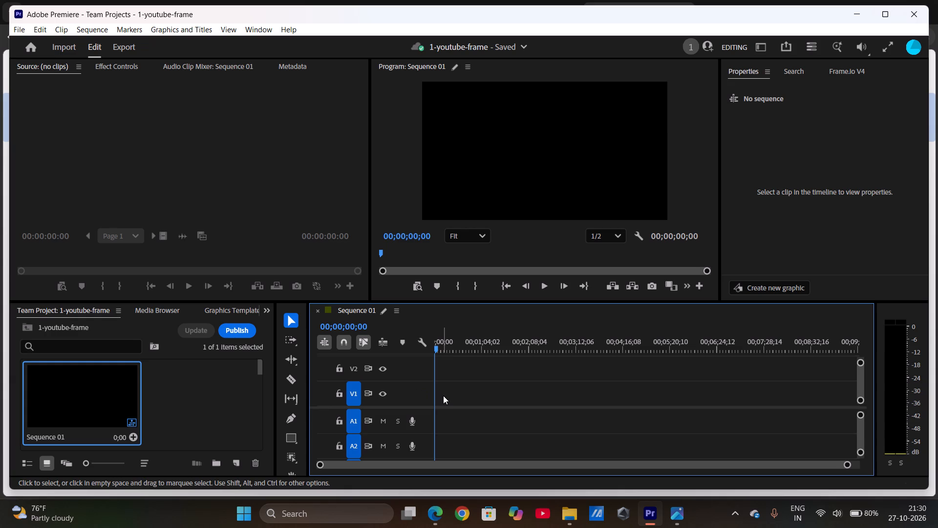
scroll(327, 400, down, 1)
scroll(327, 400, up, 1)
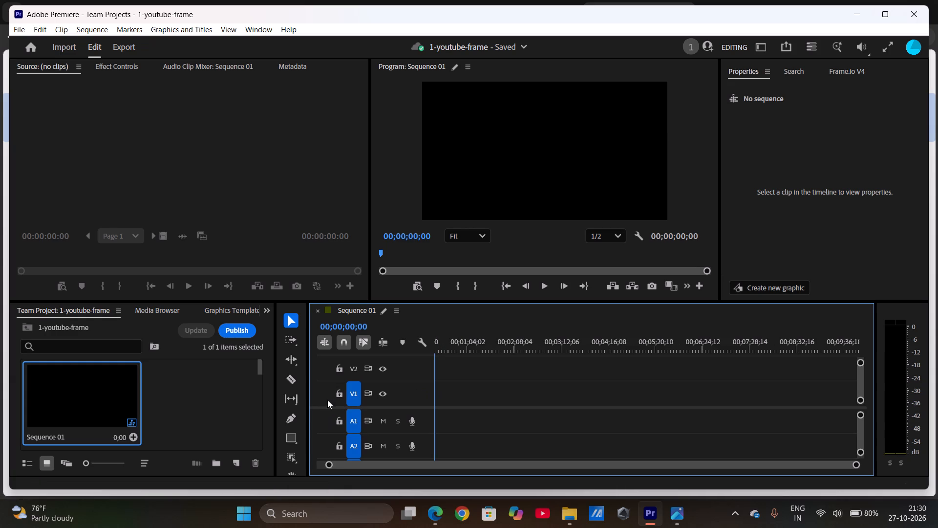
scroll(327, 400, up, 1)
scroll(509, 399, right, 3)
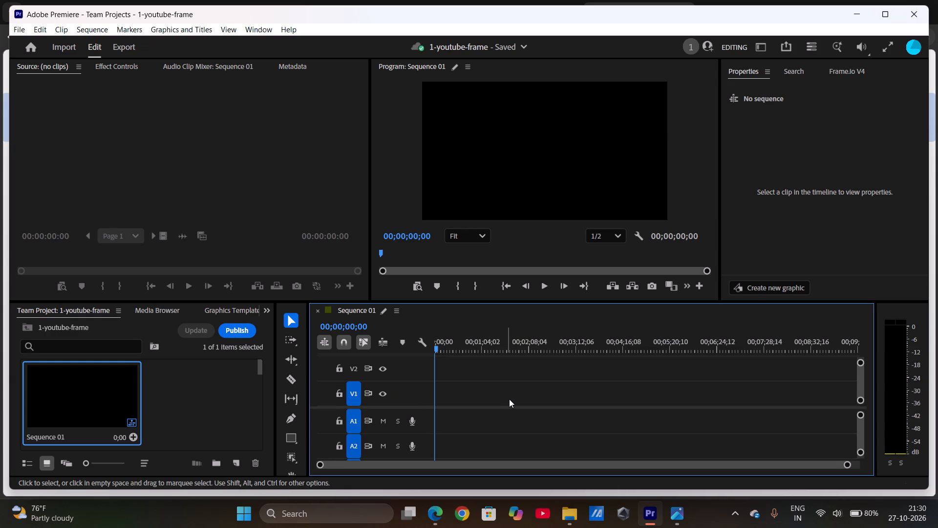
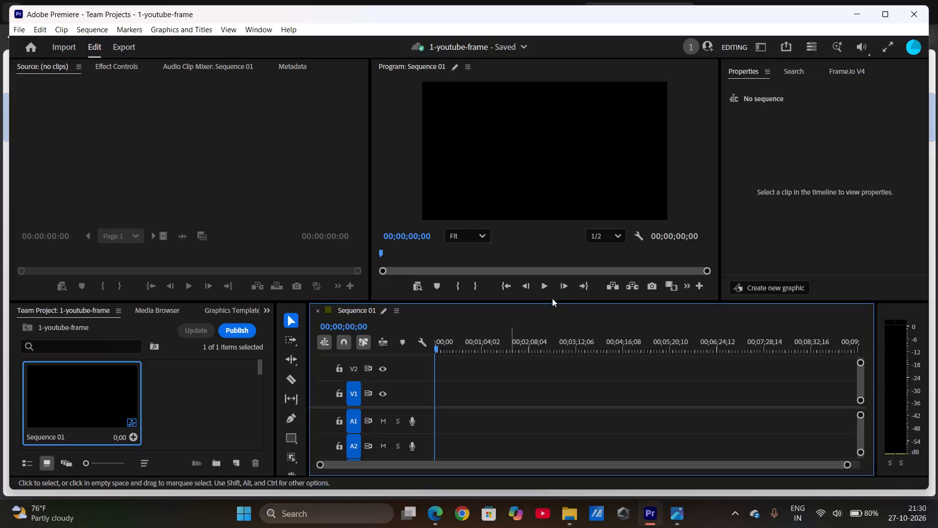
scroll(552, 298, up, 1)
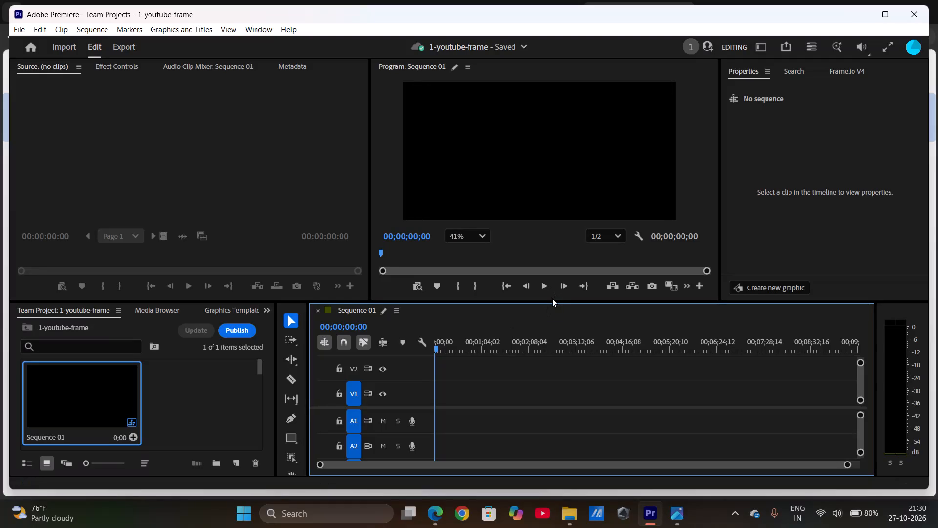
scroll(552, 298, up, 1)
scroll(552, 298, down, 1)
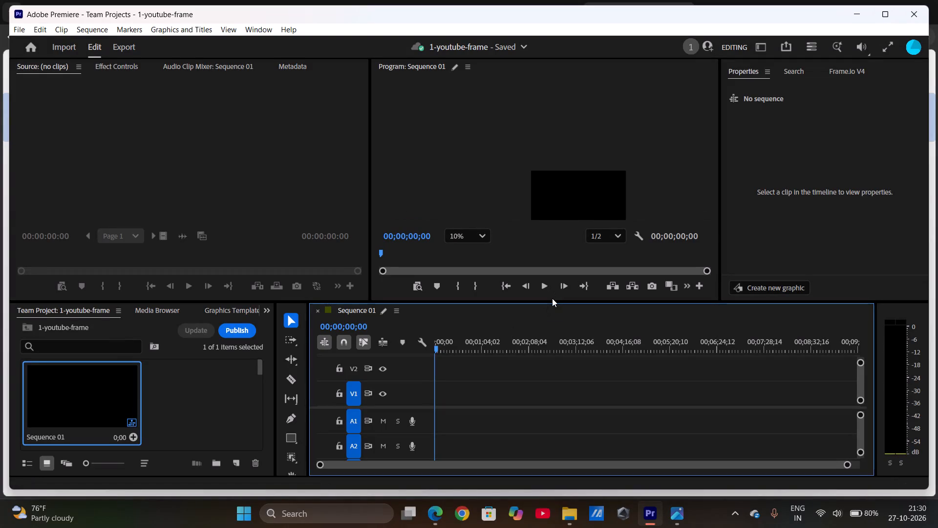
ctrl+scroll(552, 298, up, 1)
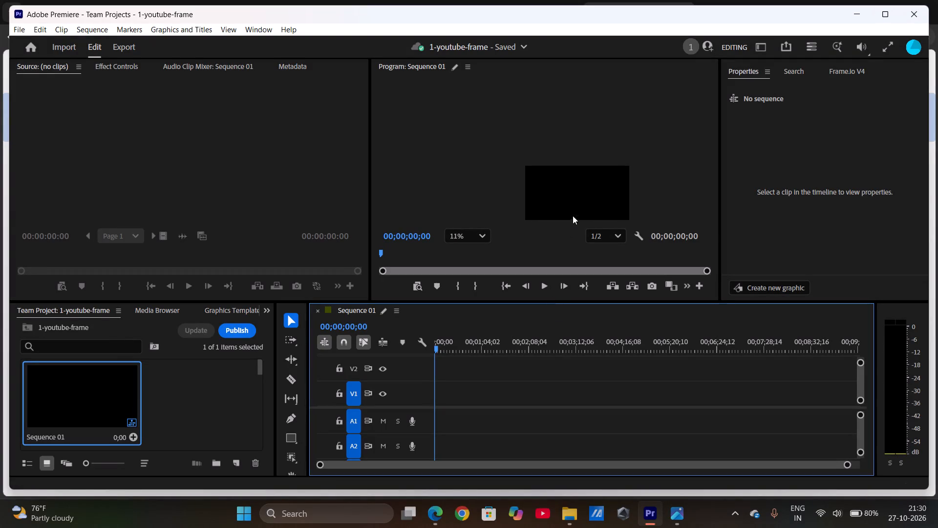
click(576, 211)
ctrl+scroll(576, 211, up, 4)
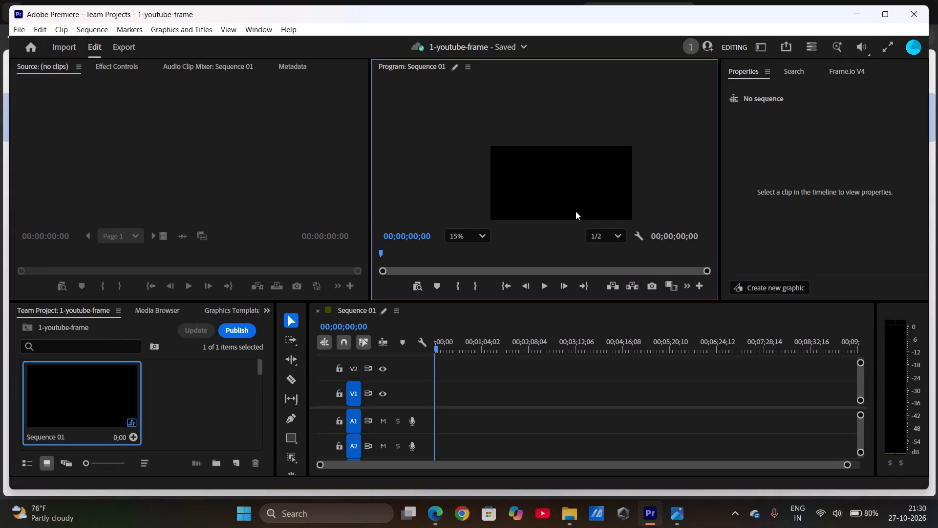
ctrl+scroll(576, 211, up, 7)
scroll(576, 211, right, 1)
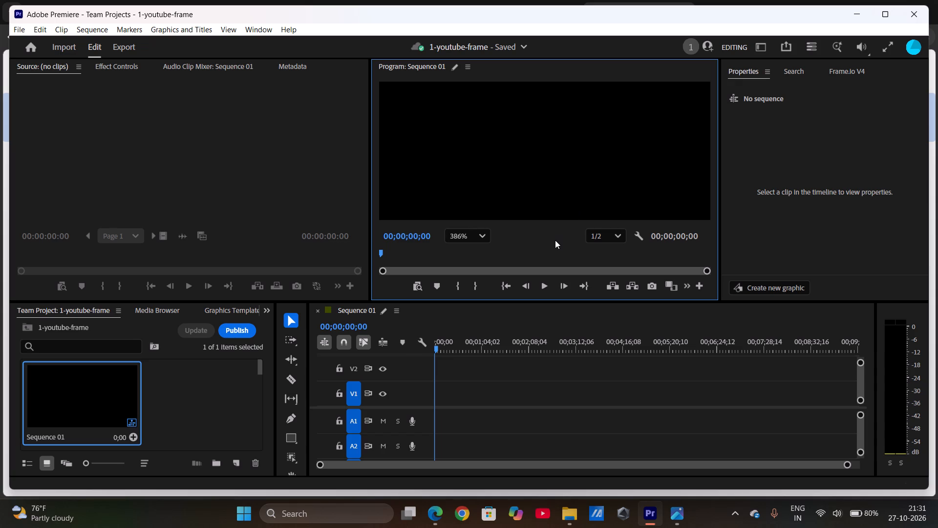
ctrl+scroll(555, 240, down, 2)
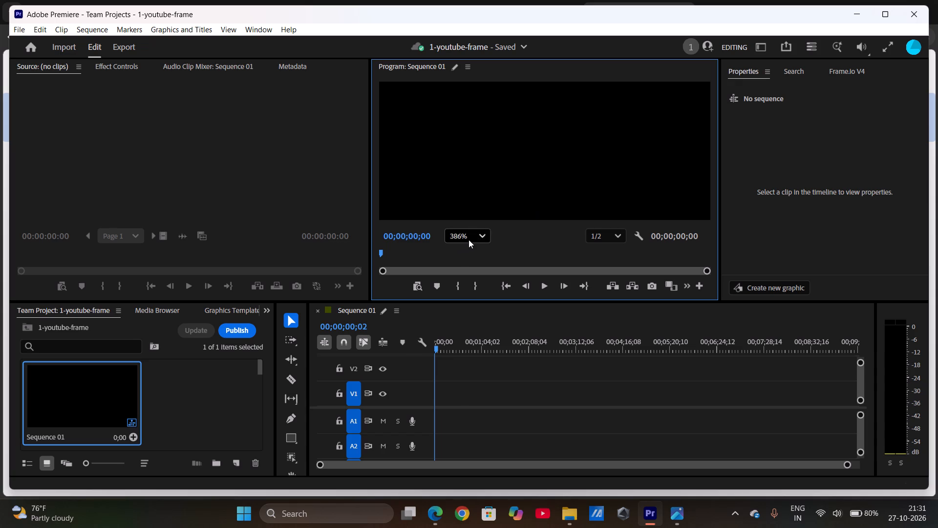
Set the Program monitor's zoom level to Fit so the whole Sequence 01 frame is shown.
click(469, 240)
click(462, 257)
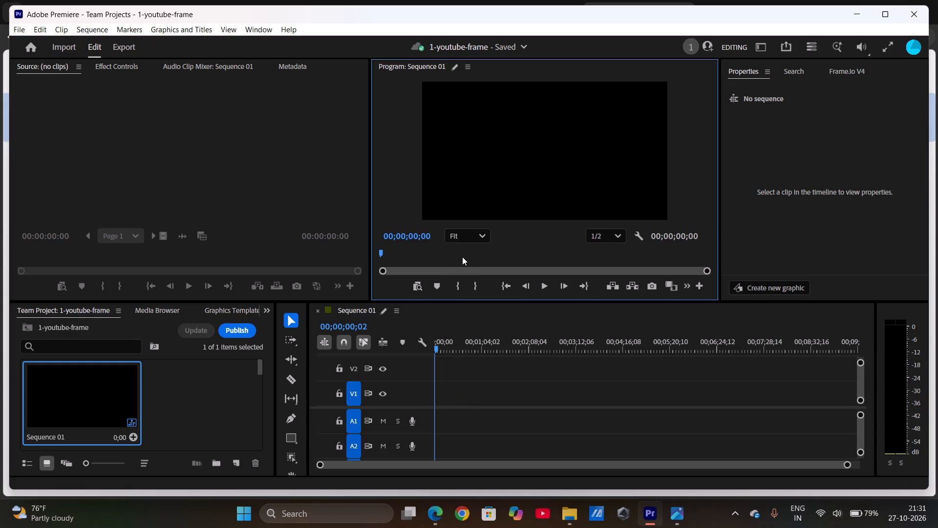
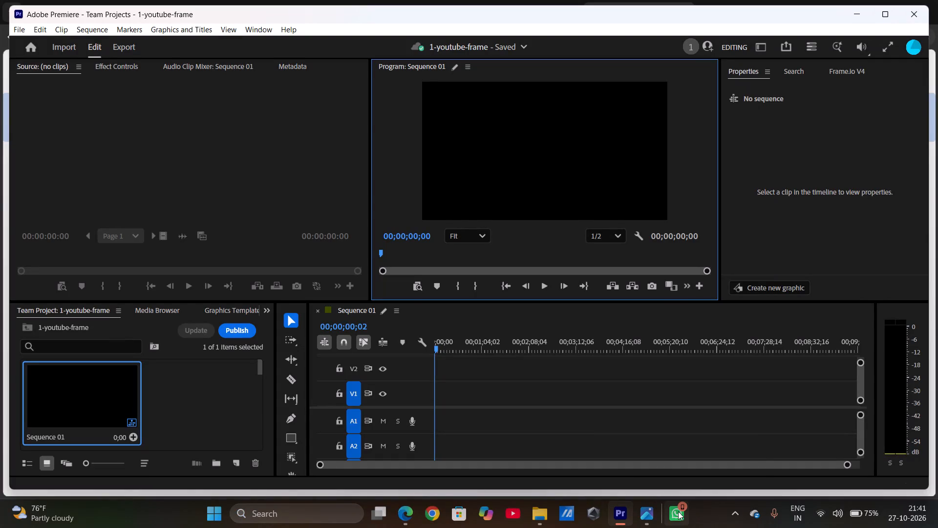
Switch to WhatsApp by resuming the phone's session on this PC.
click(676, 466)
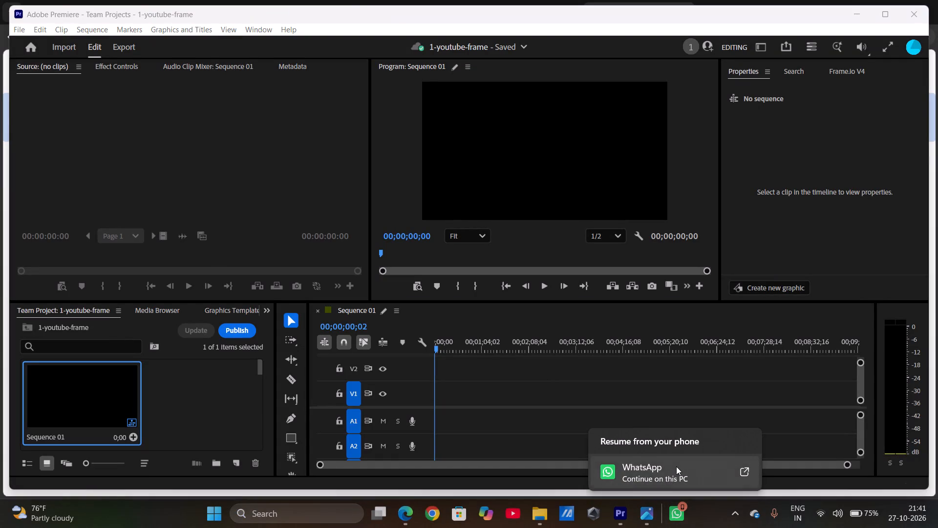
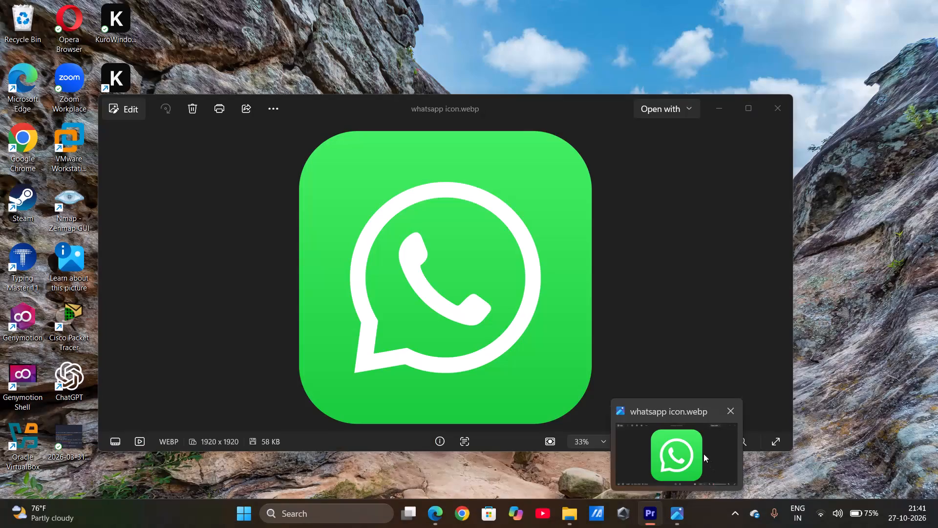
Search the computer for the WhatsApp app and launch it.
click(250, 517)
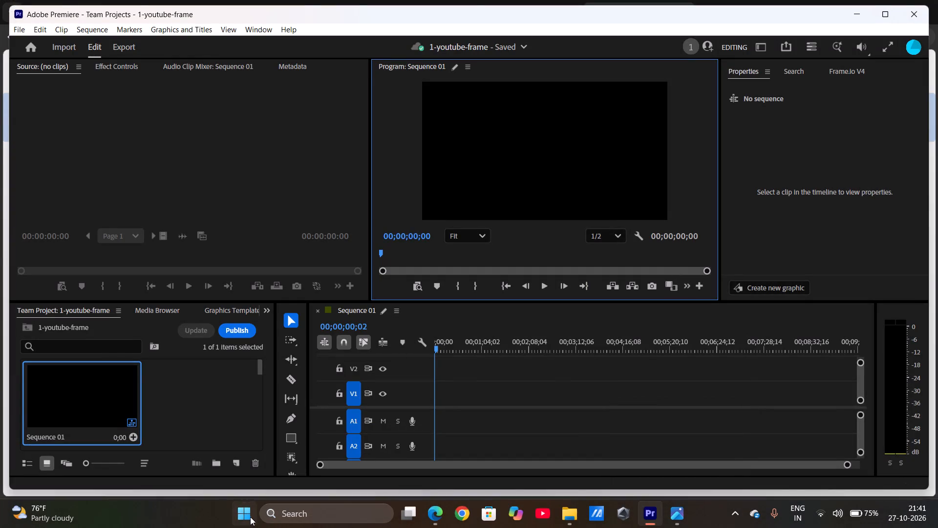
scroll(363, 268, down, 1)
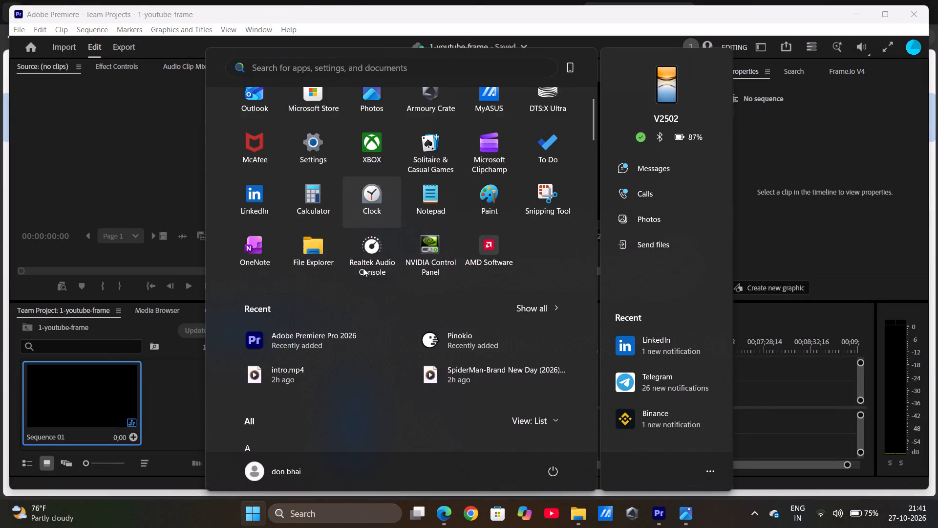
scroll(363, 268, down, 1)
scroll(363, 268, up, 2)
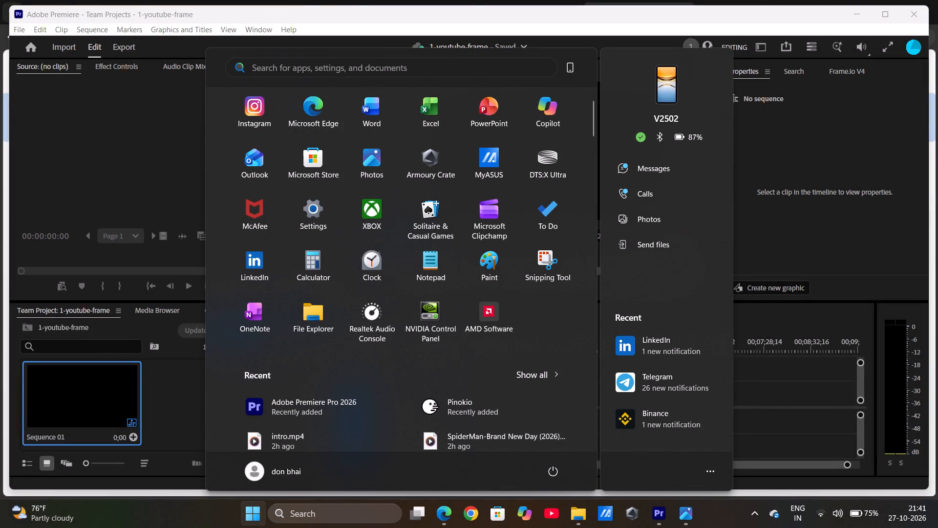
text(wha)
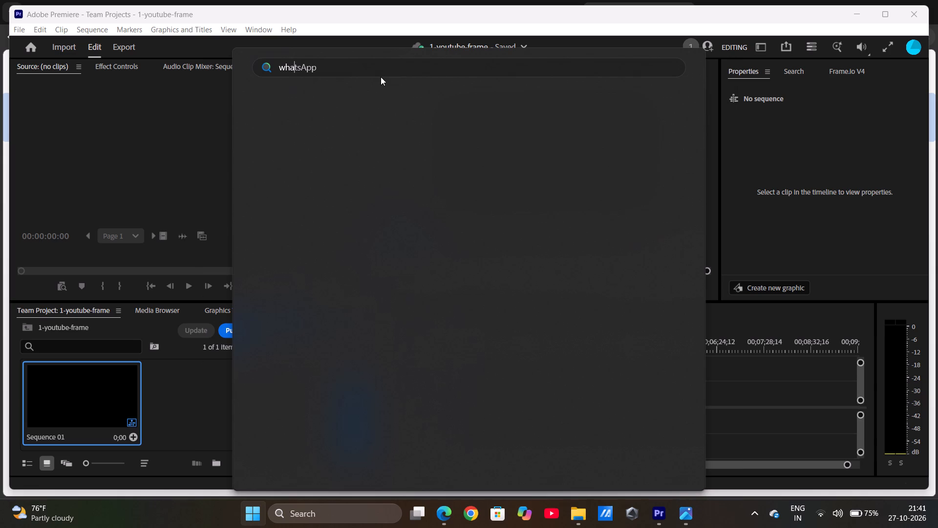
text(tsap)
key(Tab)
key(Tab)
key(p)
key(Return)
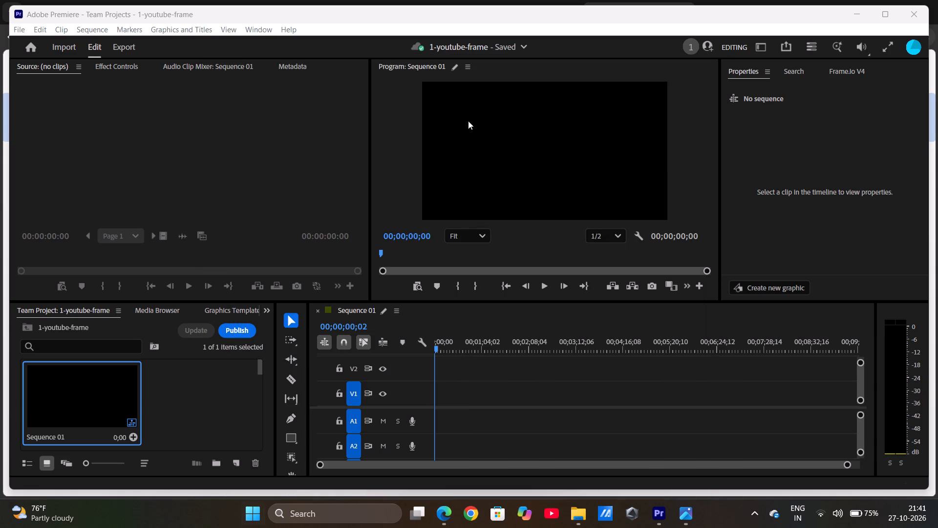
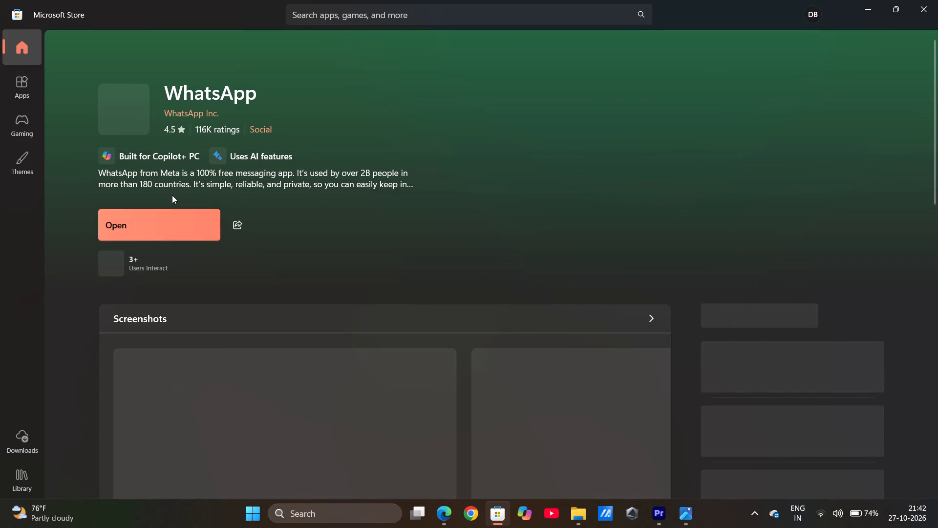
Launch WhatsApp from its Microsoft Store page.
click(172, 208)
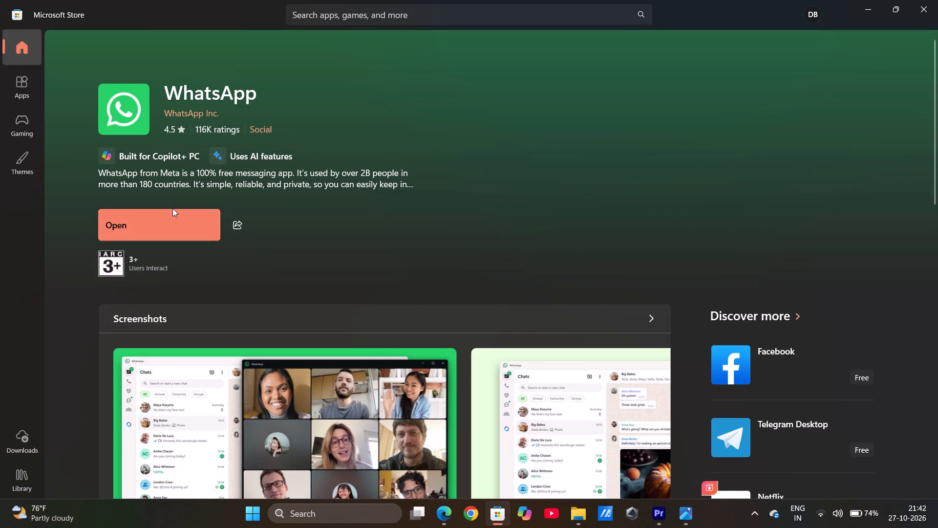
click(171, 220)
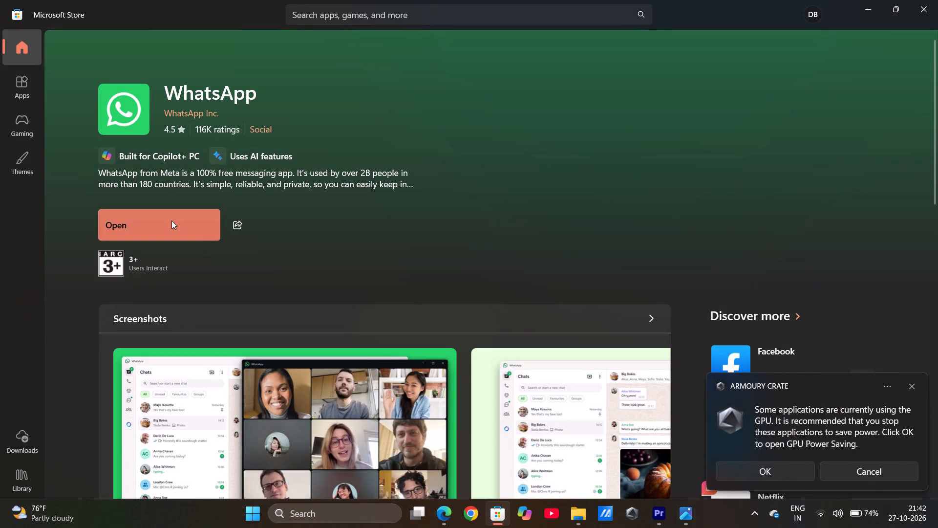
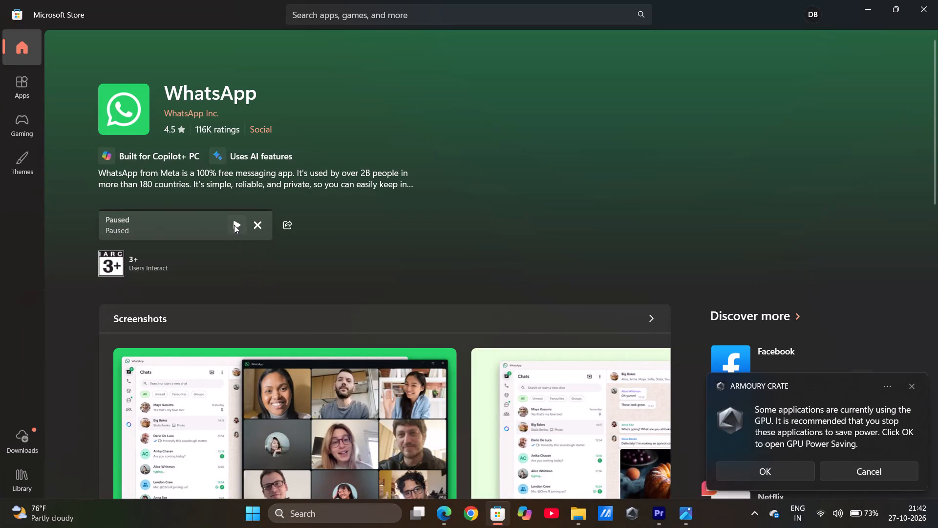
Resume the paused WhatsApp installation in the Microsoft Store.
click(234, 225)
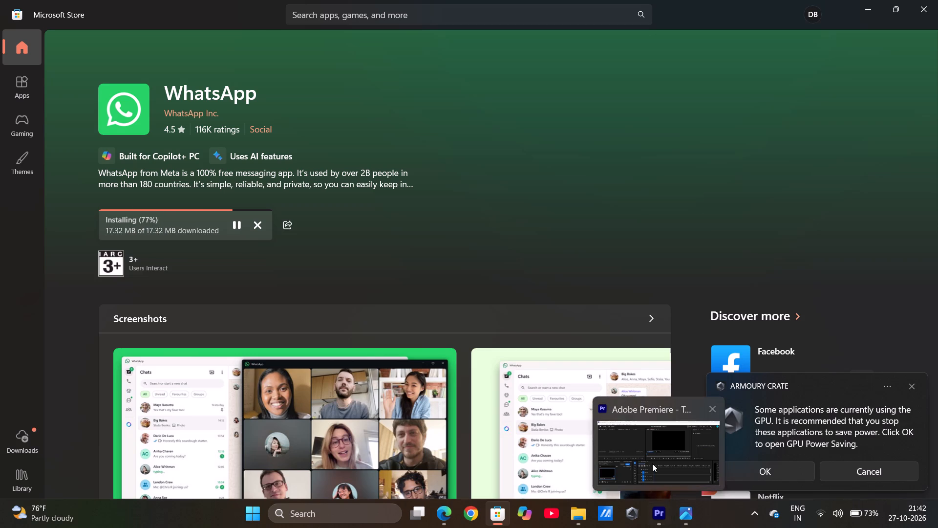
Switch back to the 1-youtube-frame project in Adobe Premiere.
click(652, 463)
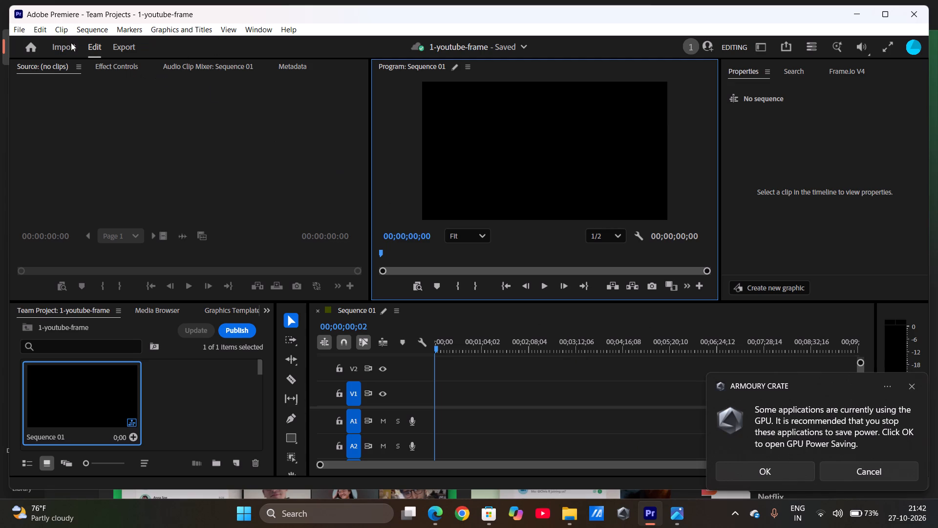
click(513, 139)
click(513, 139)
Create a new bin in the 1-youtube-frame team project, keeping the default name.
scroll(208, 309, left, 1)
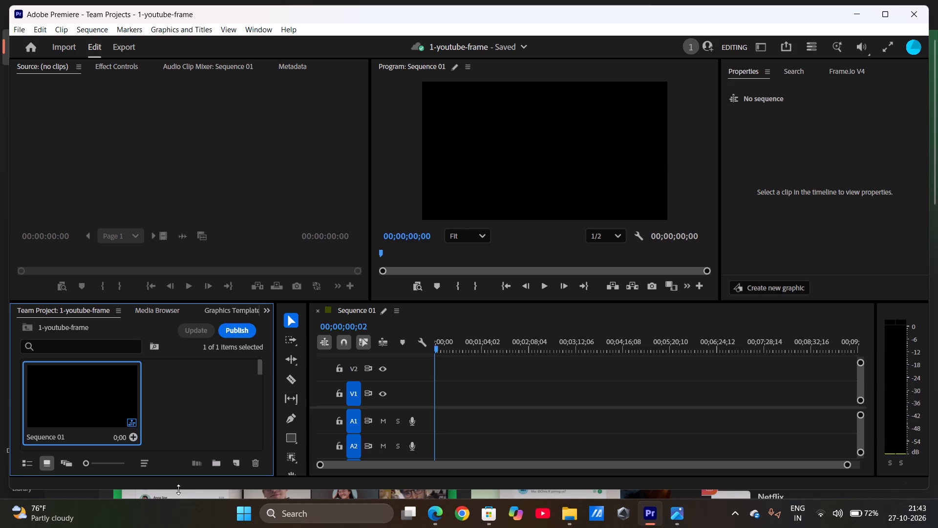
click(213, 462)
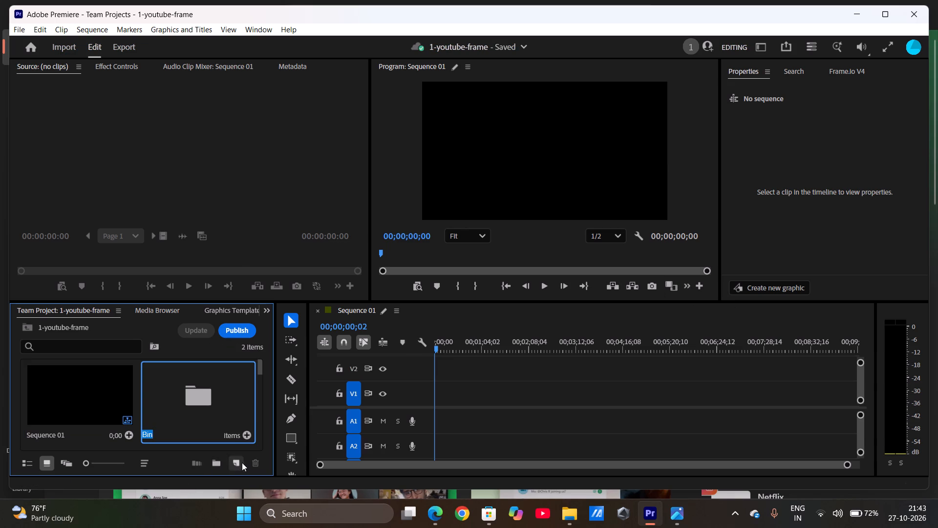
key(BackSpace)
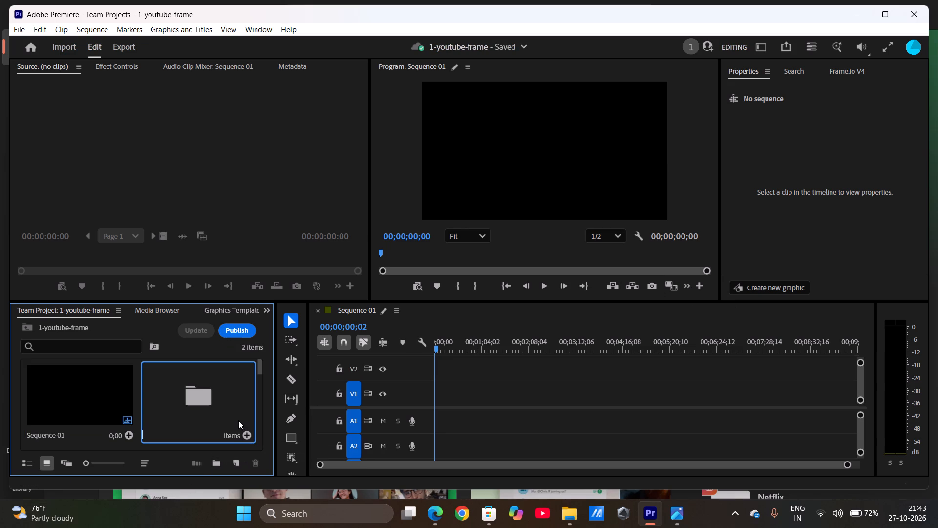
click(238, 420)
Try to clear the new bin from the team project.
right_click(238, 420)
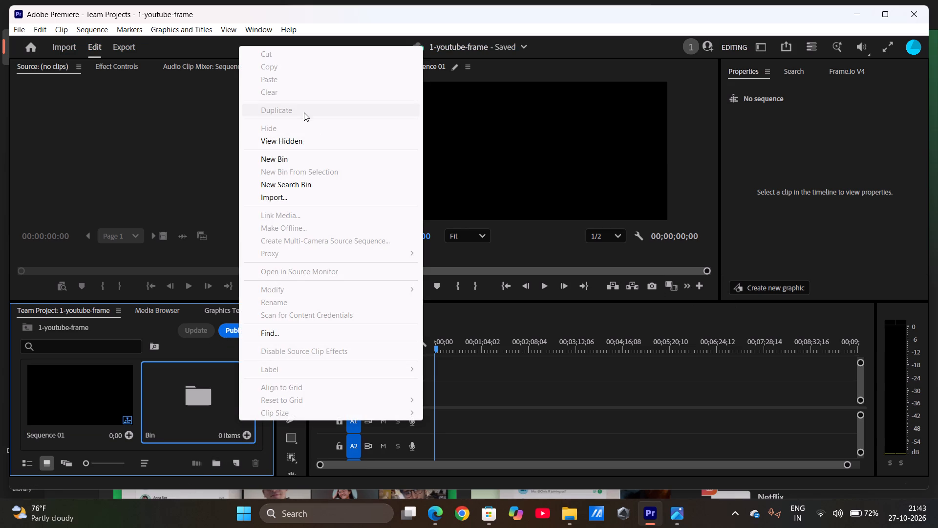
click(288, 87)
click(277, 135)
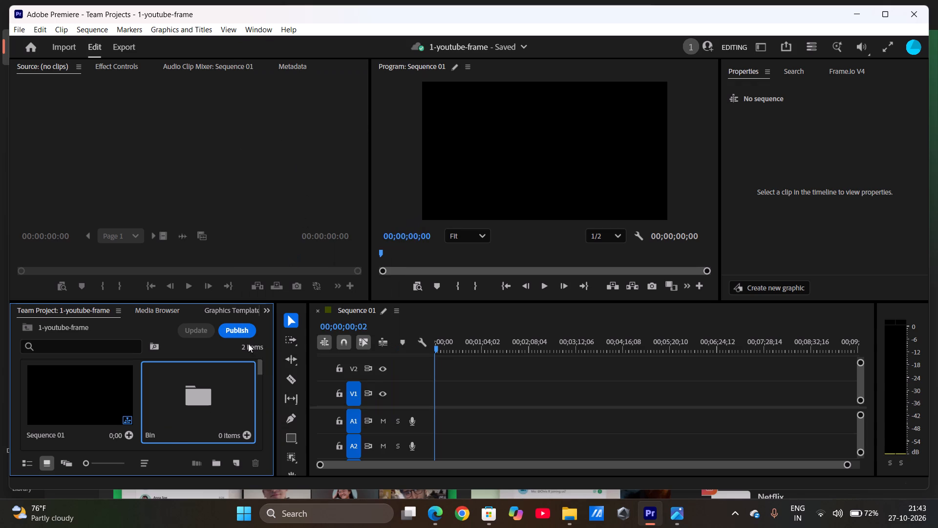
Open the new bin to show its contents, without importing any files.
click(228, 379)
double_click(228, 379)
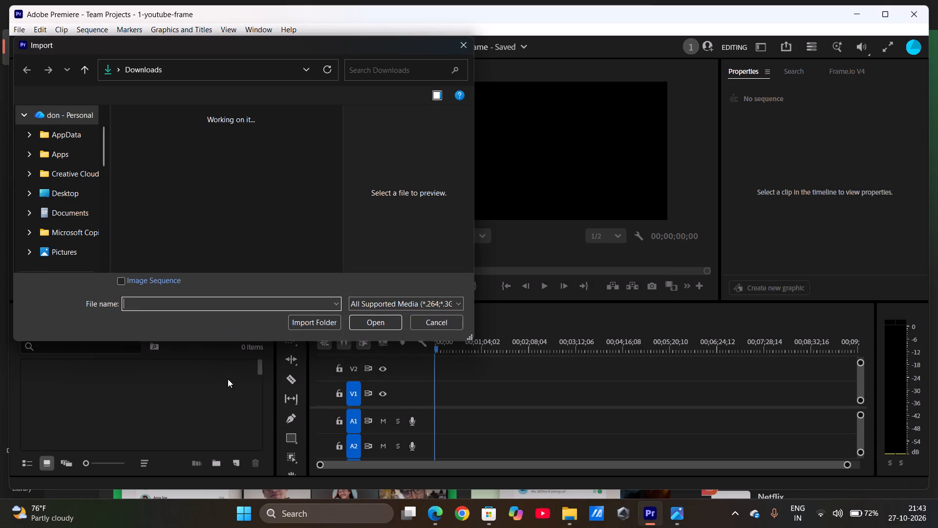
click(467, 45)
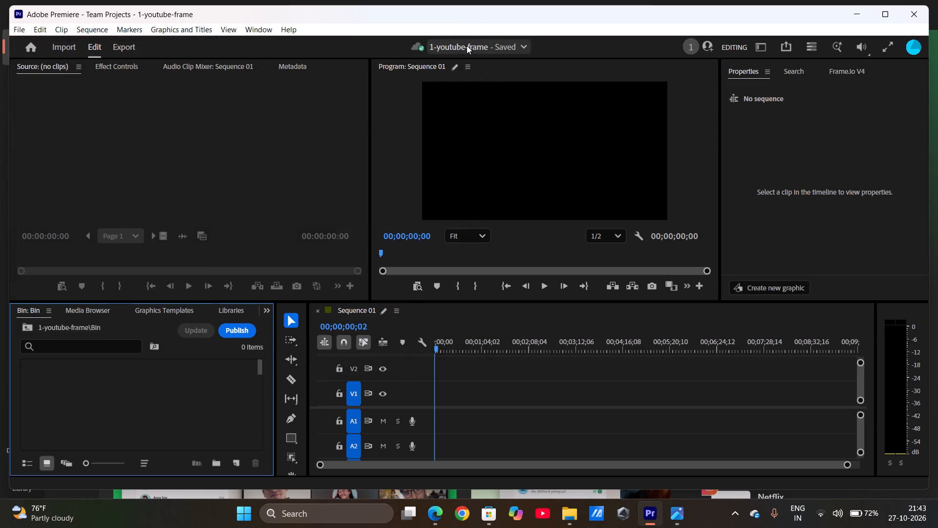
Look through the media locations, the graphics templates including Gaming Intro, the libraries and the item info for the project.
scroll(167, 364, up, 2)
click(72, 304)
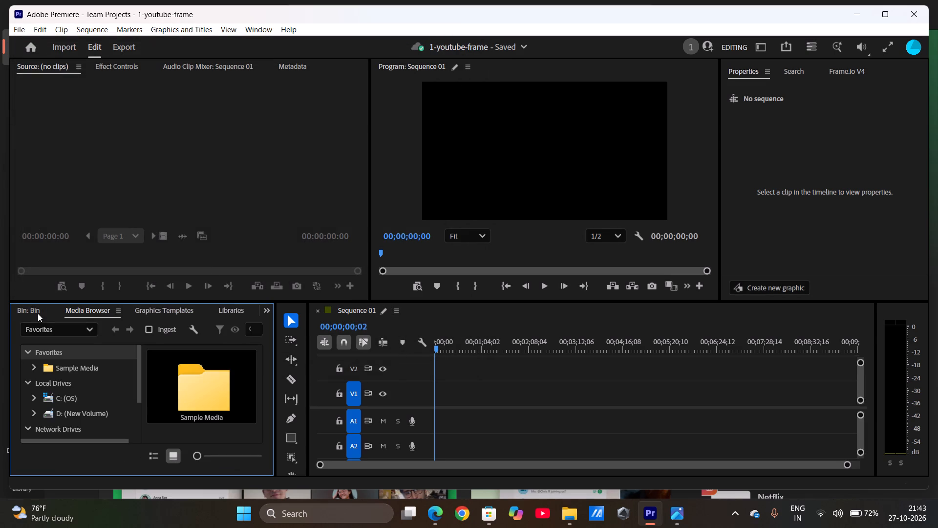
click(34, 309)
scroll(34, 309, right, 2)
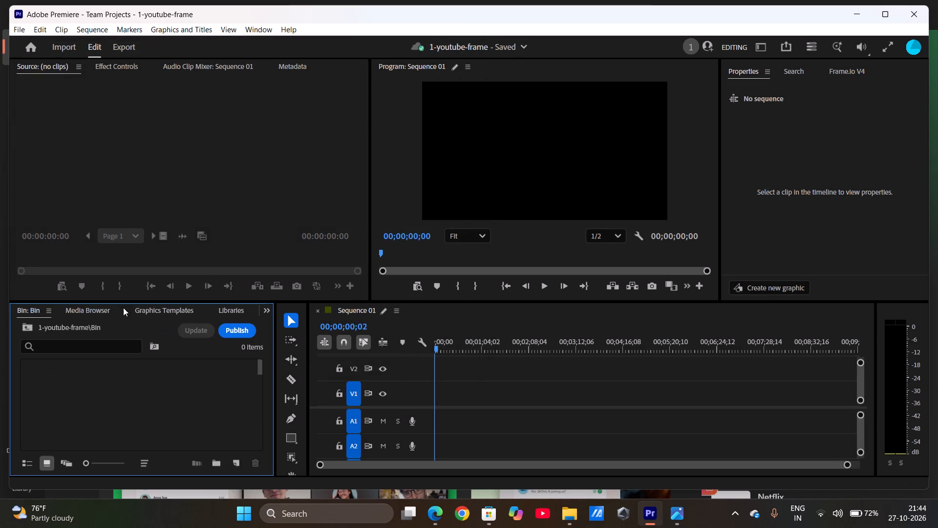
click(85, 305)
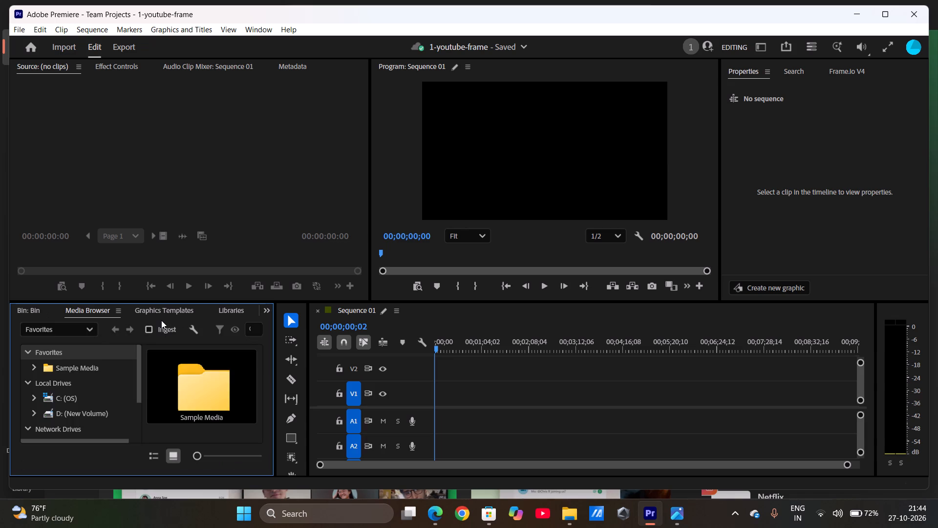
click(161, 311)
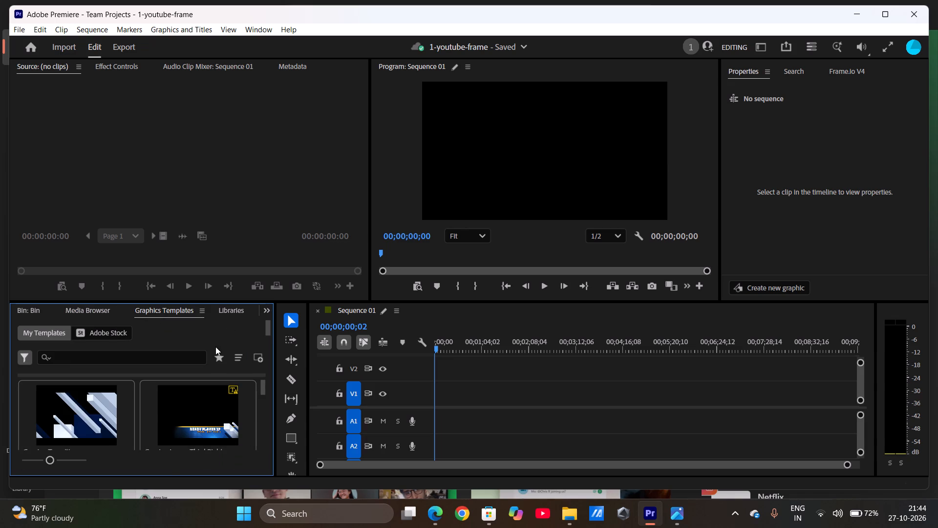
click(201, 407)
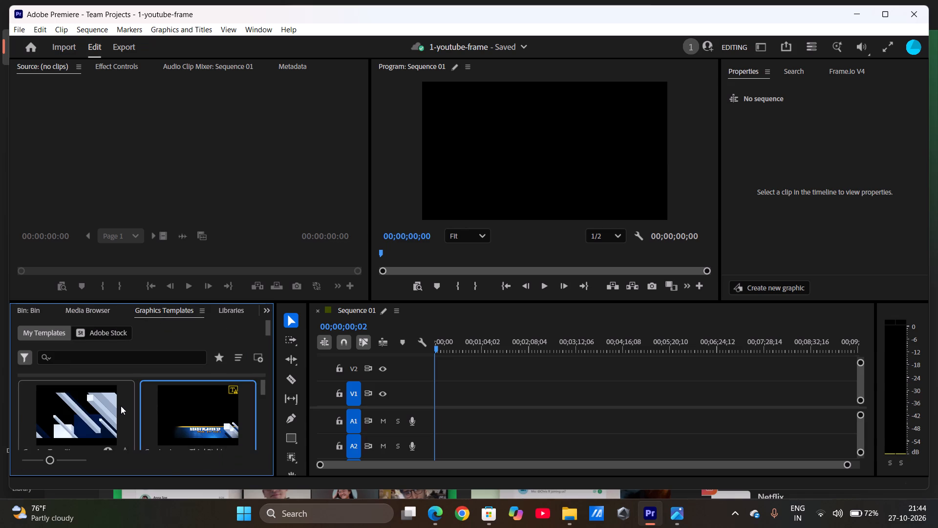
click(121, 406)
scroll(83, 406, down, 5)
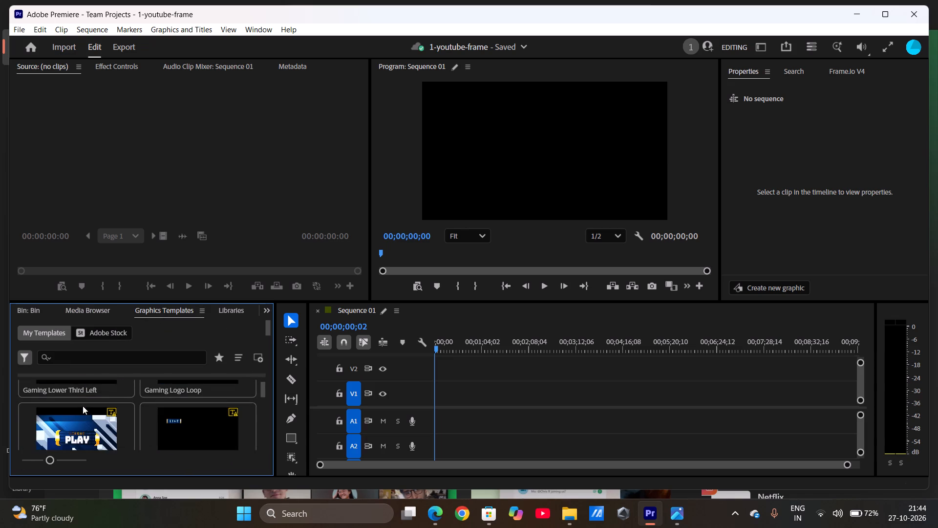
scroll(83, 406, down, 10)
click(74, 406)
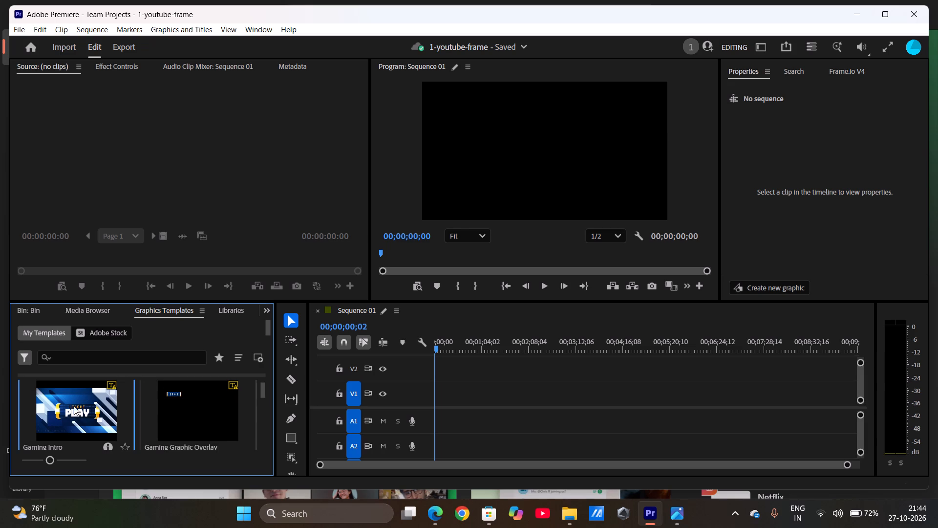
click(246, 306)
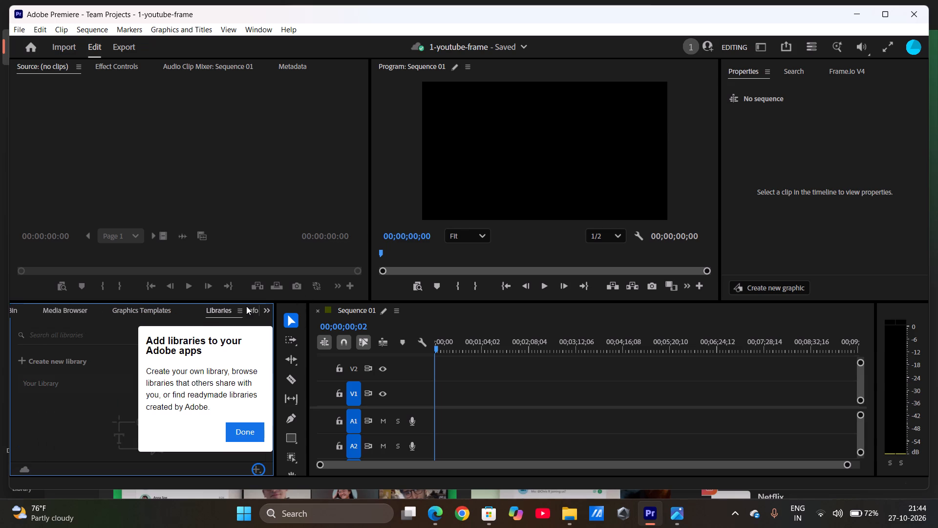
click(249, 306)
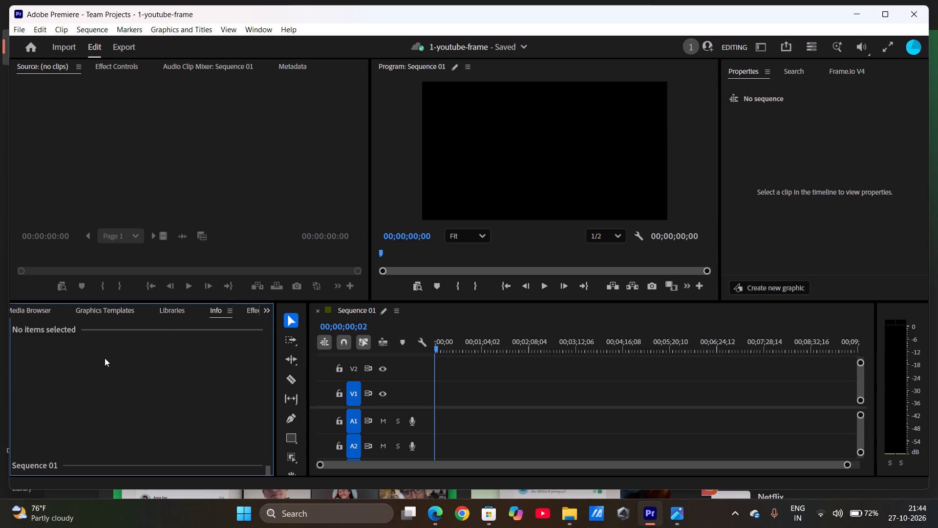
scroll(105, 358, up, 4)
scroll(110, 308, right, 3)
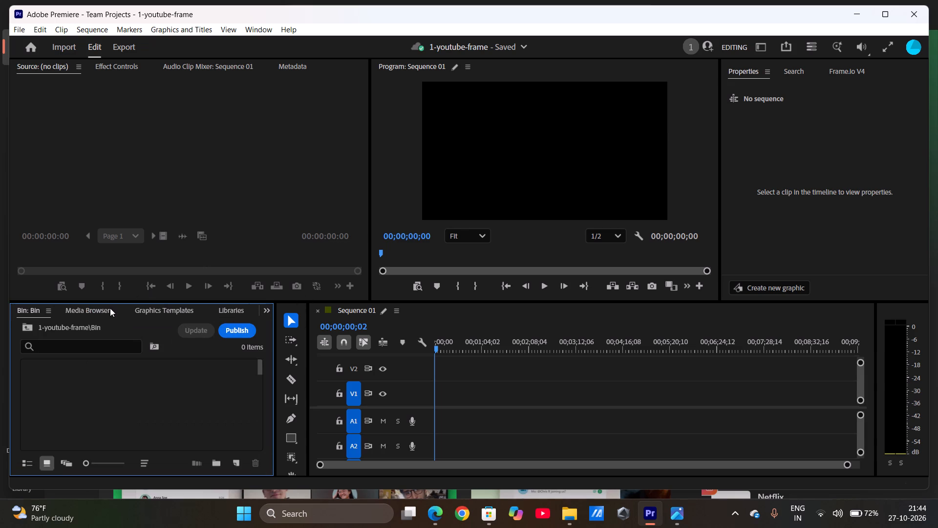
scroll(110, 308, right, 2)
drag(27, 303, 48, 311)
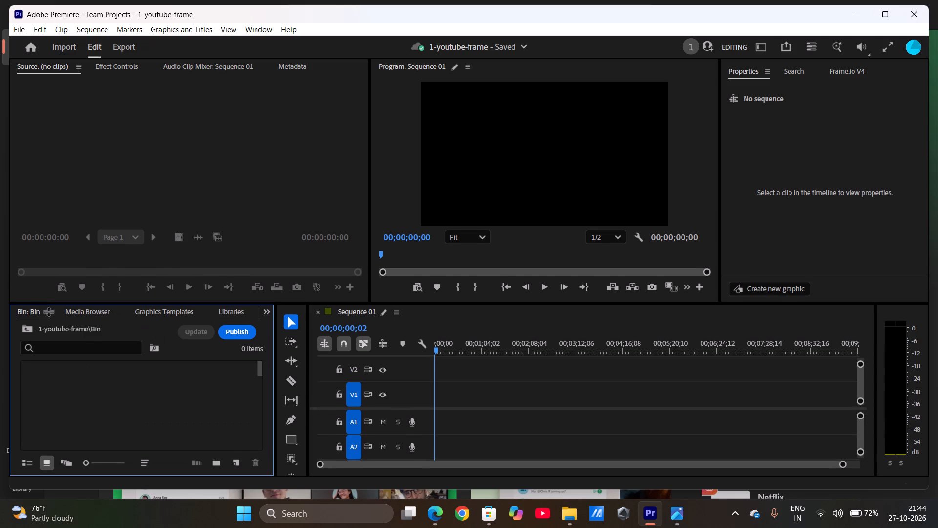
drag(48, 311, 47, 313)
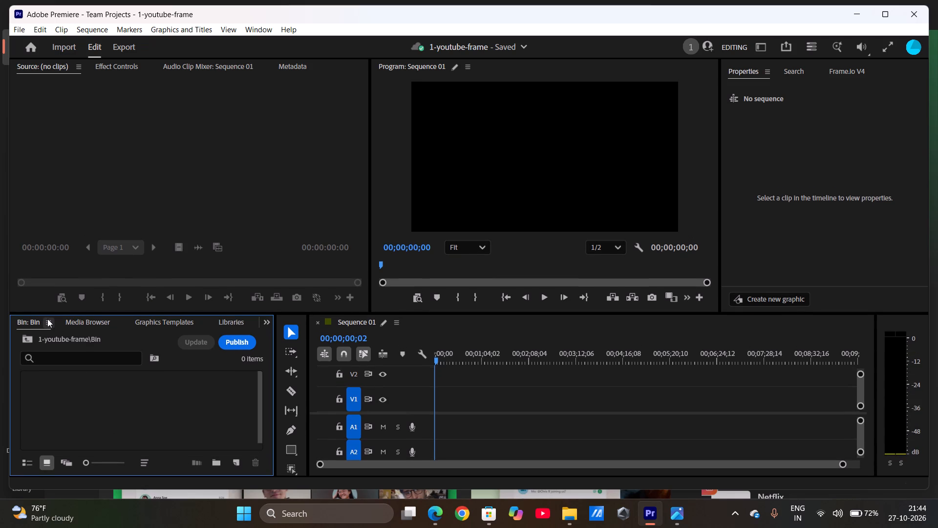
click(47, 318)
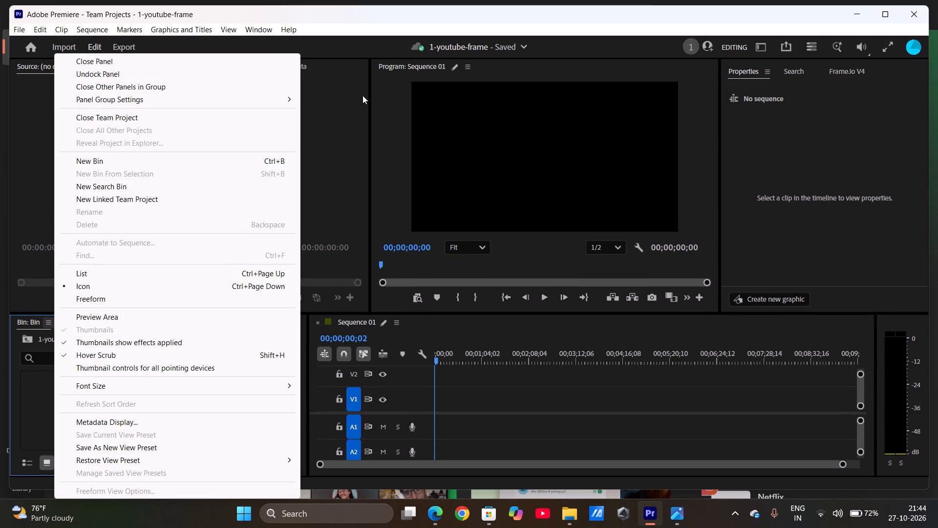
Switch the workspace layout from Editing to Effects.
click(265, 27)
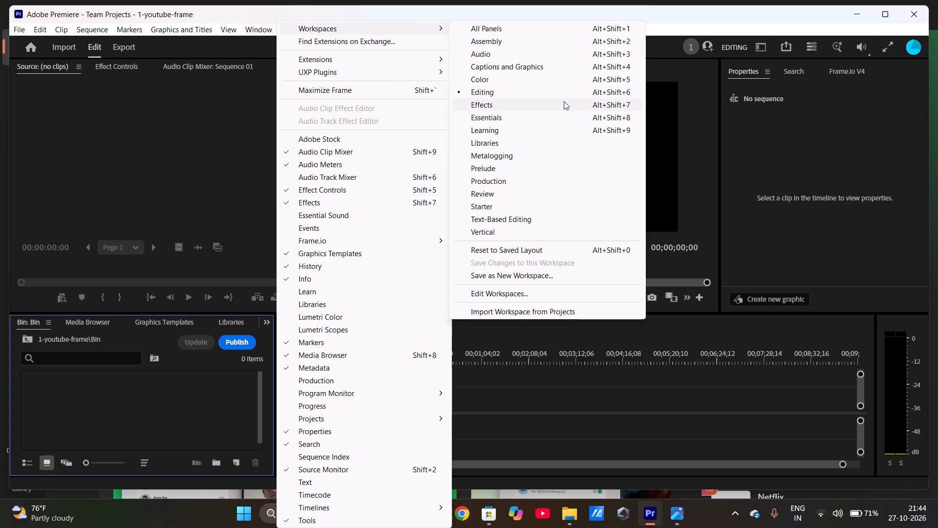
click(560, 105)
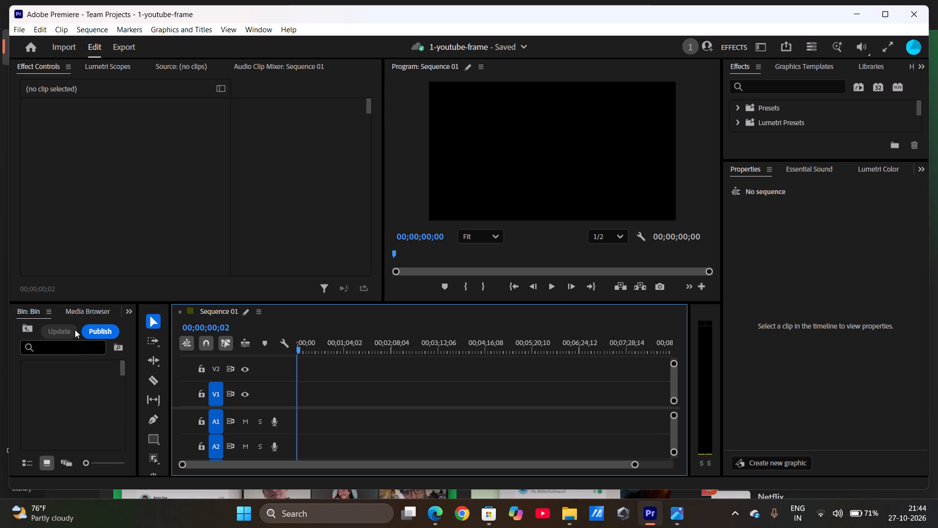
Examine the bin's contents and the media locations among the favorites, local drives and Creative Cloud.
click(83, 310)
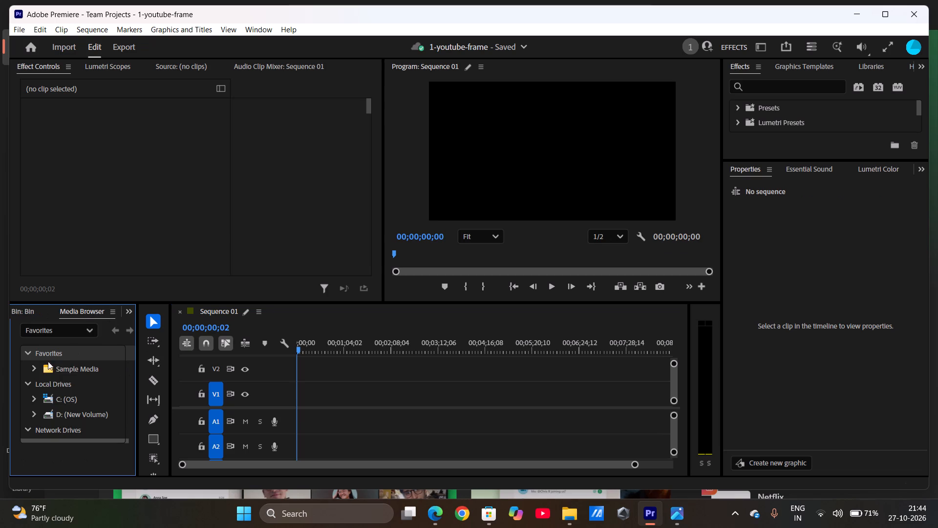
scroll(62, 376, down, 1)
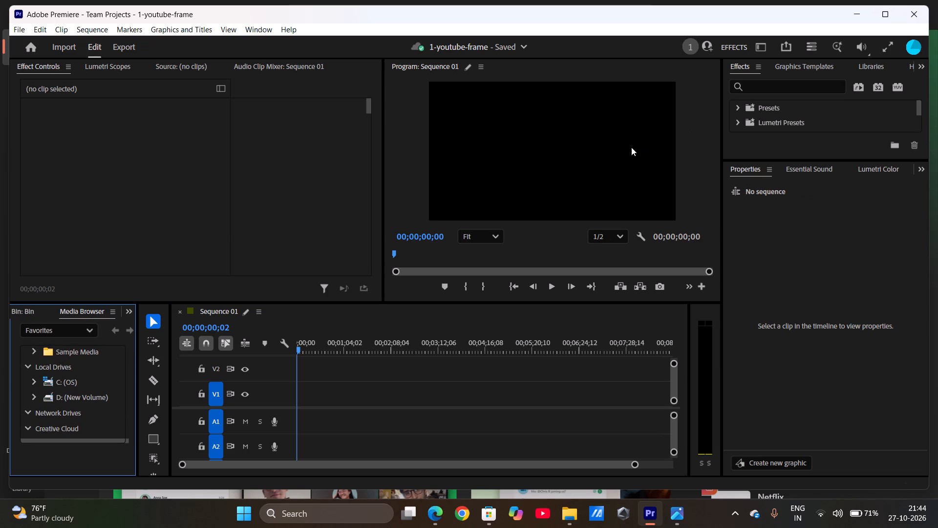
click(631, 147)
click(631, 147)
drag(631, 147, 234, 335)
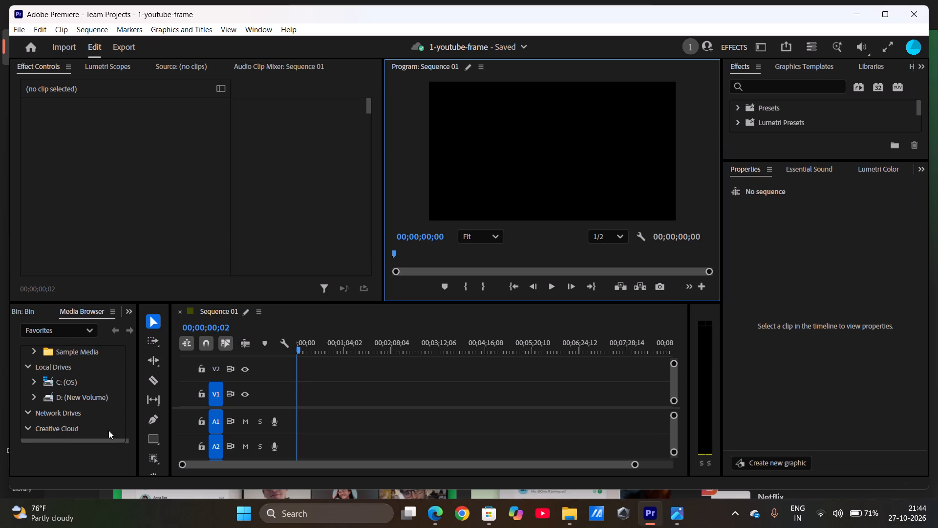
click(128, 317)
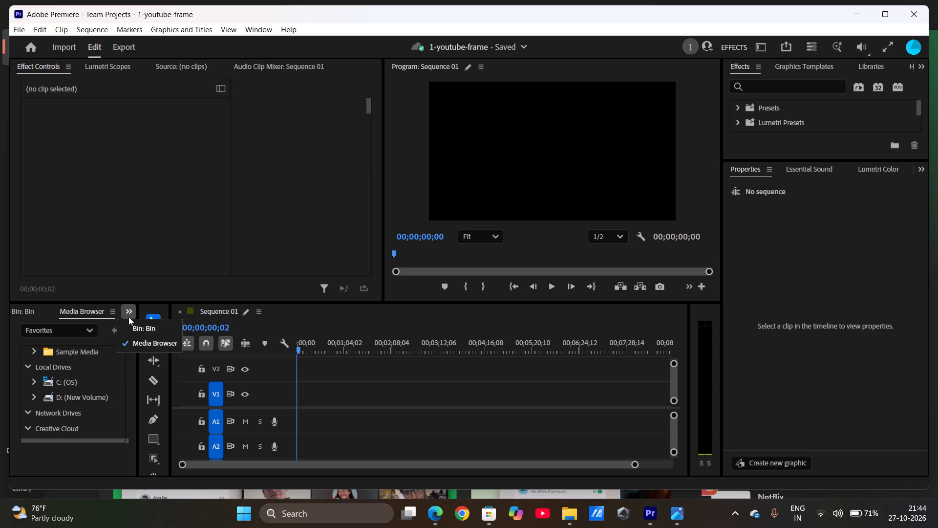
click(134, 327)
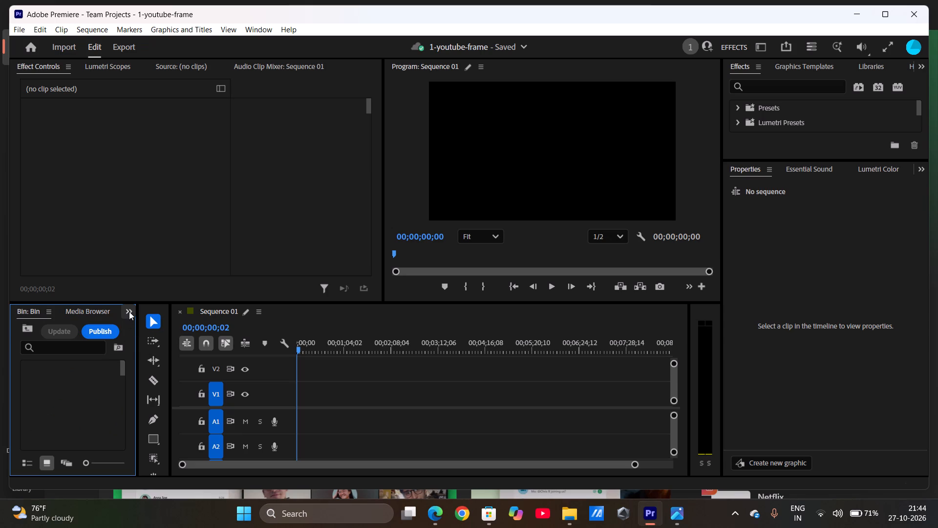
click(129, 311)
click(138, 340)
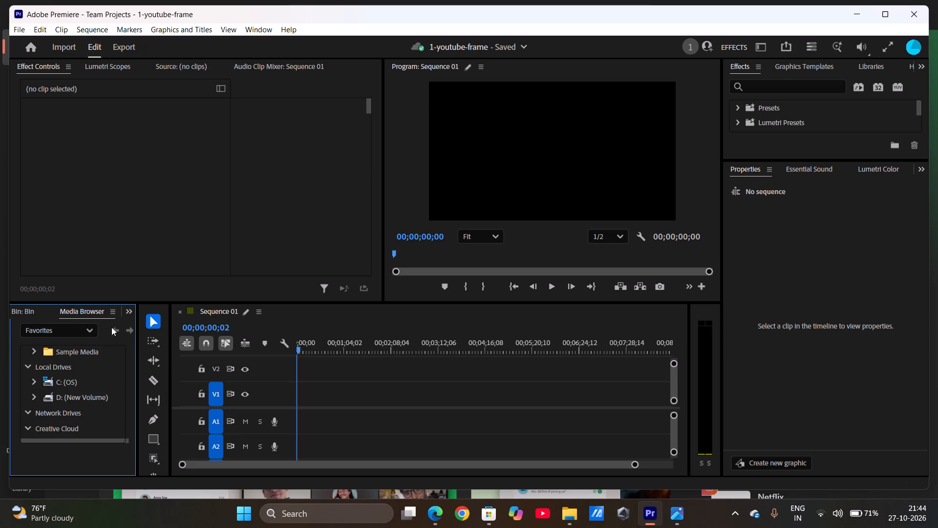
click(28, 308)
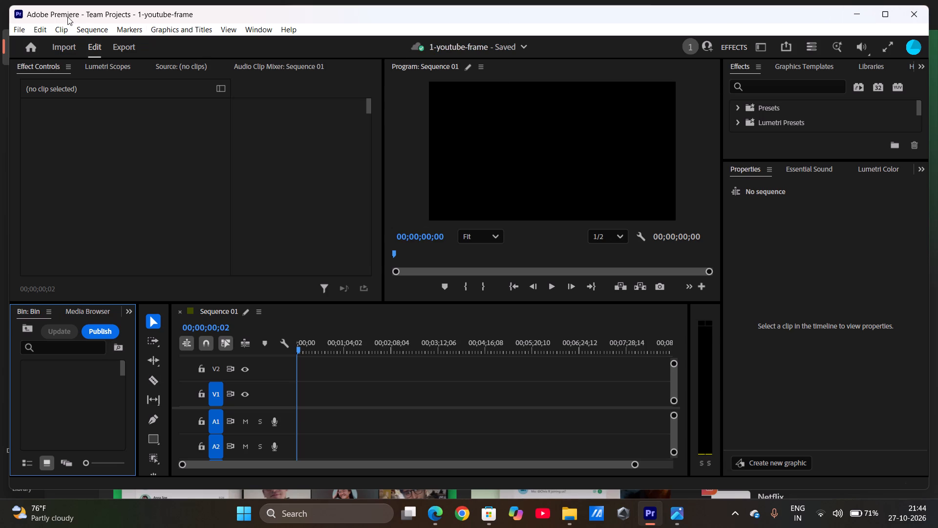
Start a new standard project, opening its name, location and template settings.
click(23, 29)
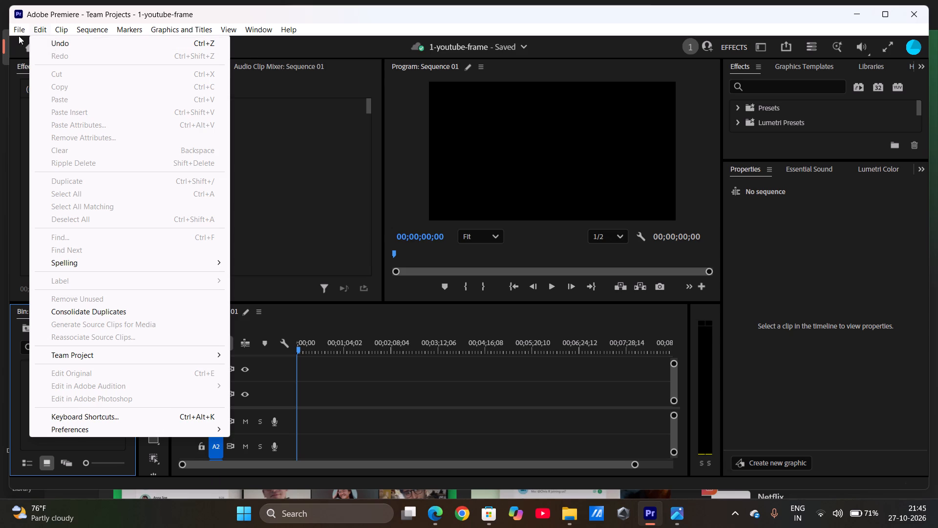
click(28, 43)
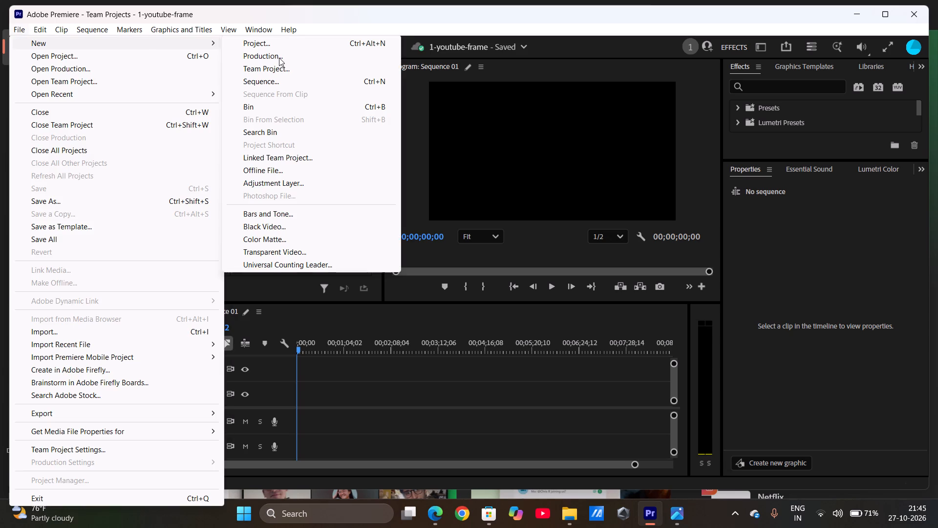
click(325, 47)
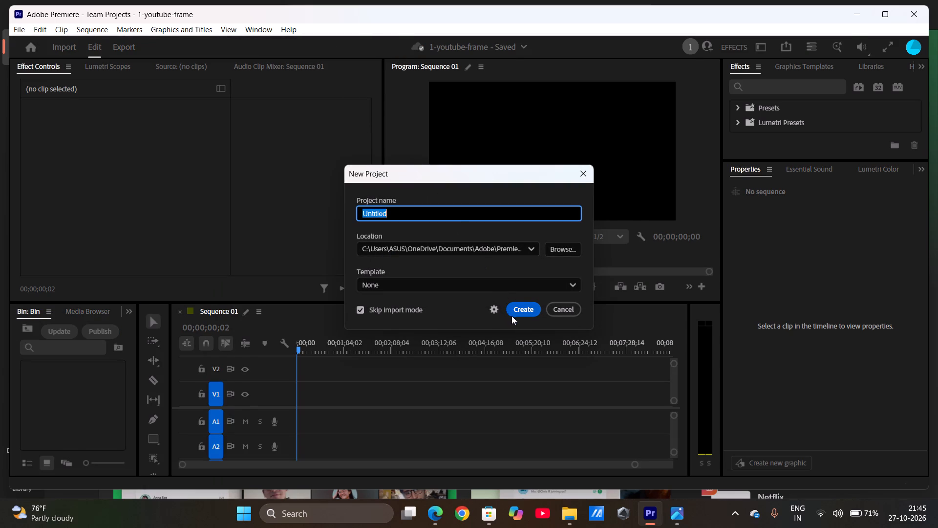
Create the new project named Untitled with no template, keeping import mode skipped.
click(526, 307)
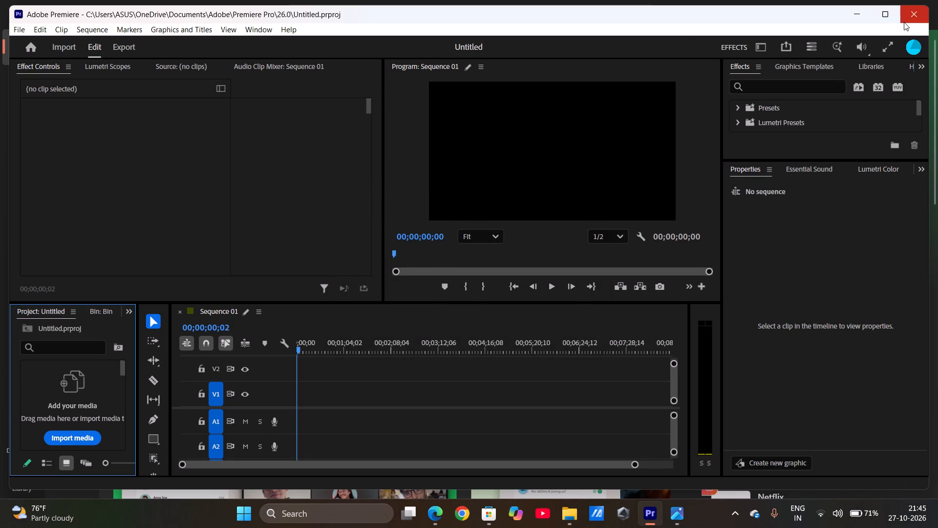
Close Premiere without publishing the changes to the 1-youtube-frame team project.
click(921, 21)
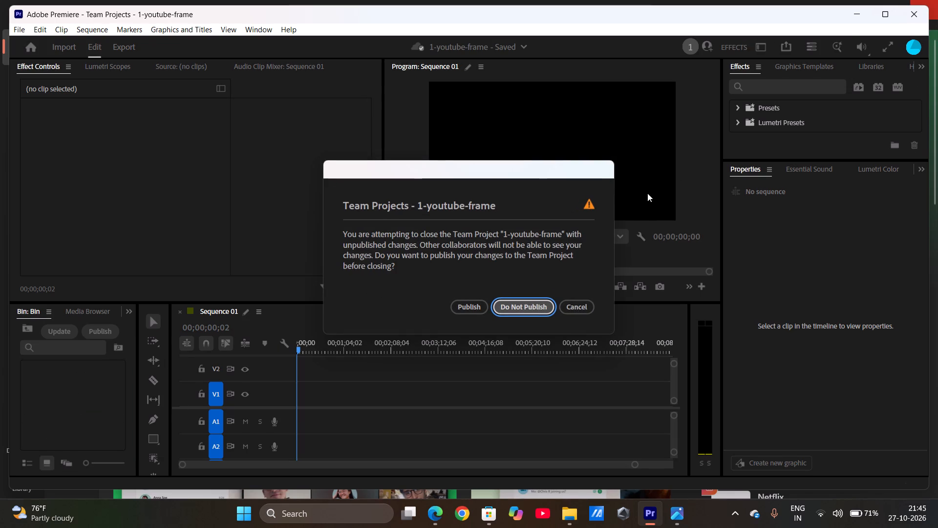
click(526, 302)
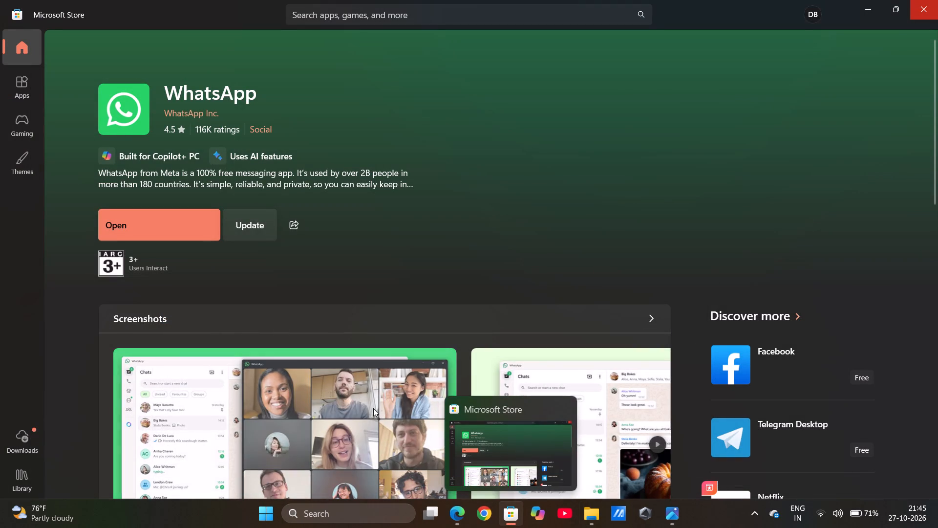
Launch WhatsApp from its Microsoft Store page.
click(193, 226)
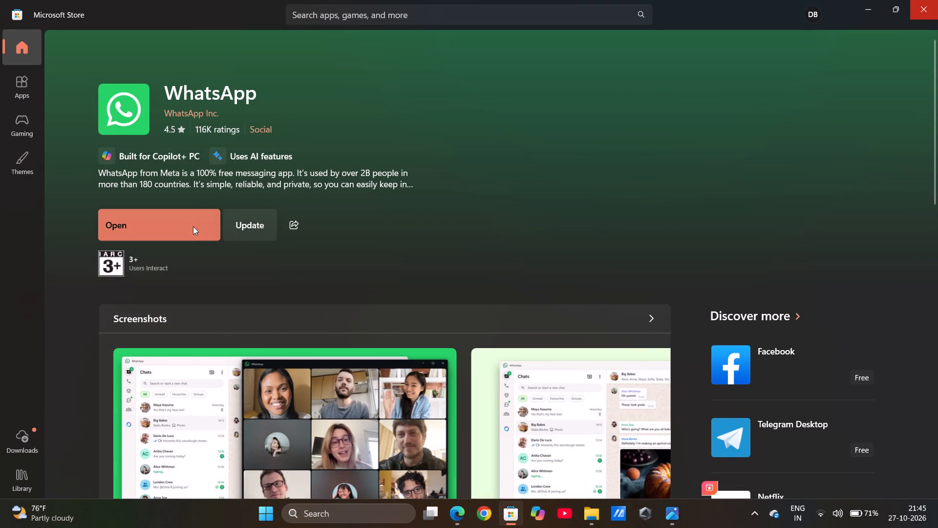
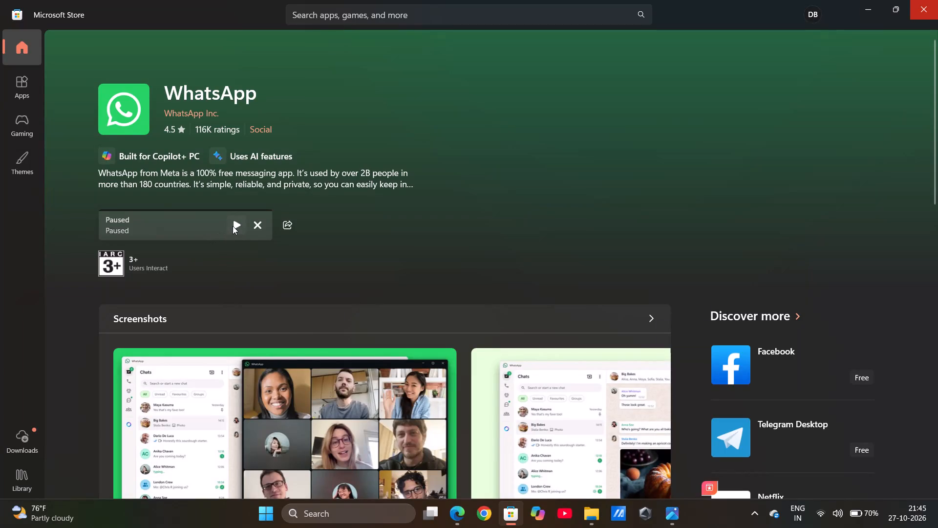
Resume the paused WhatsApp download in Microsoft Store, request the app's update and retry the installation.
click(233, 226)
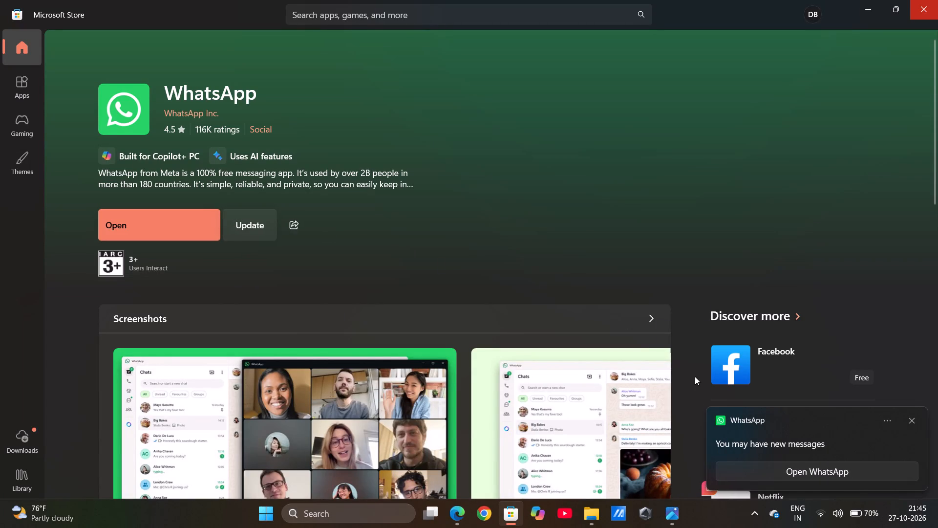
click(257, 221)
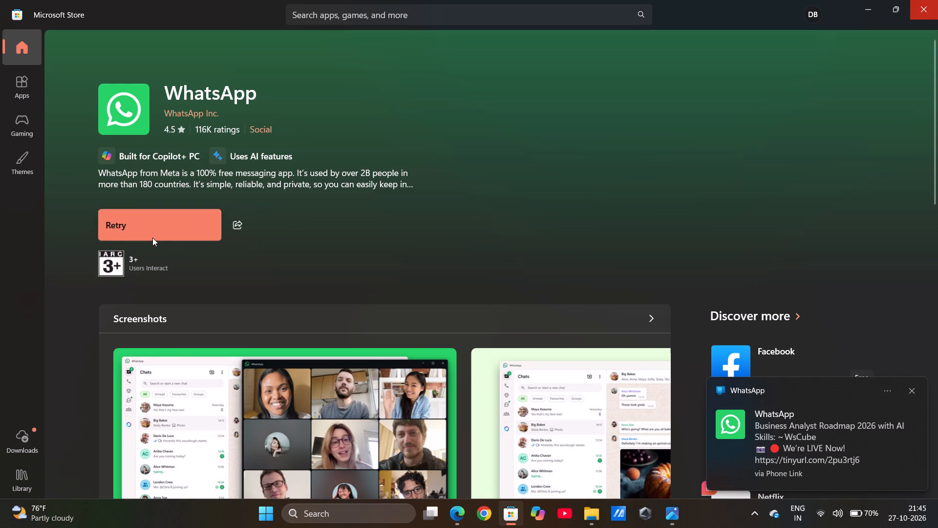
click(157, 237)
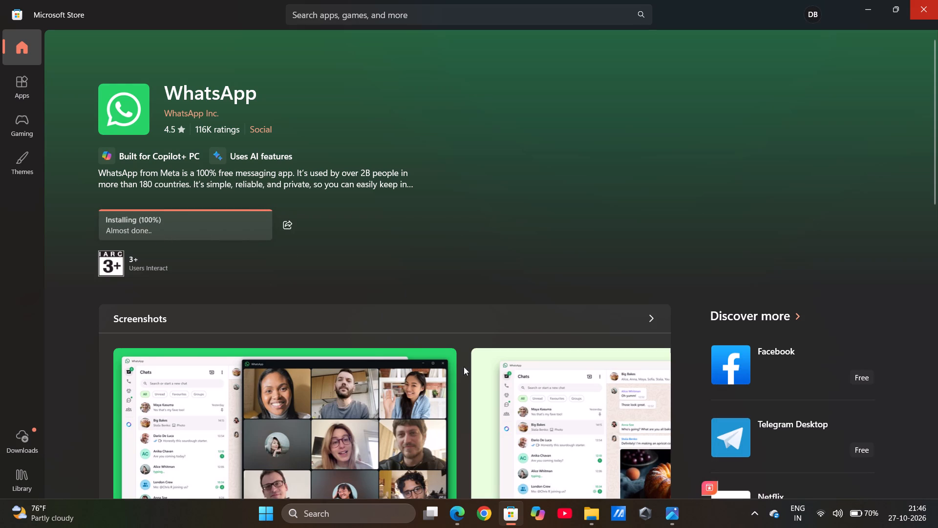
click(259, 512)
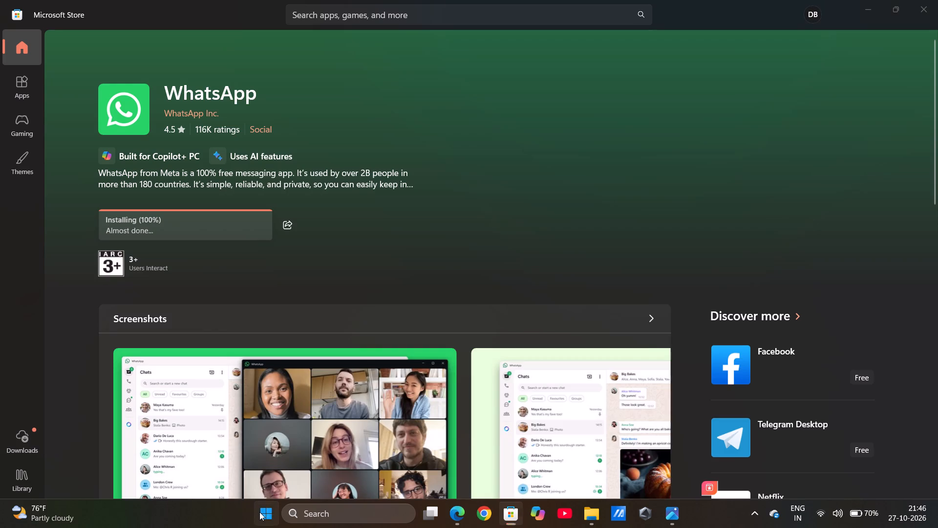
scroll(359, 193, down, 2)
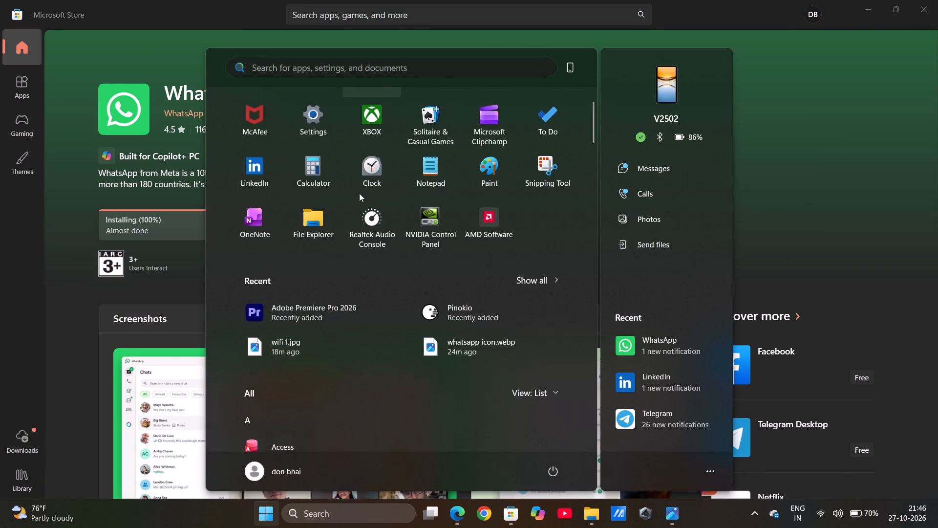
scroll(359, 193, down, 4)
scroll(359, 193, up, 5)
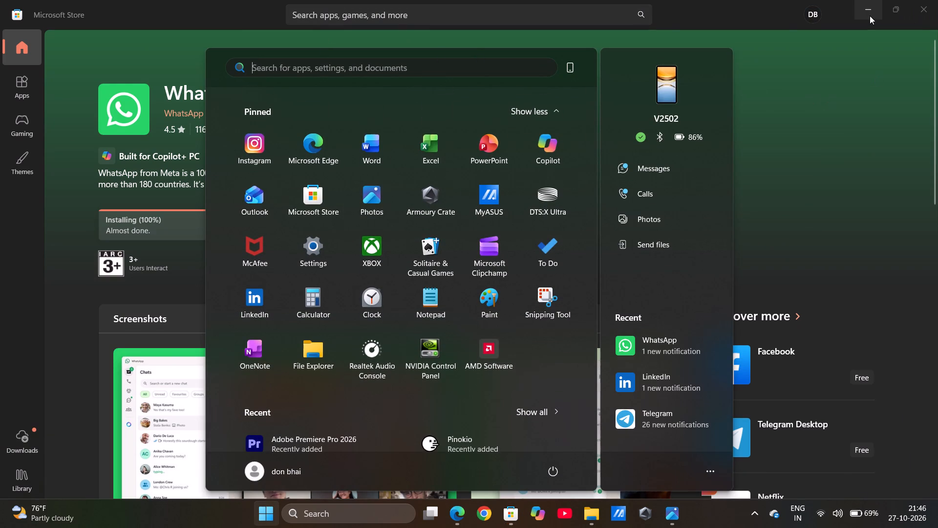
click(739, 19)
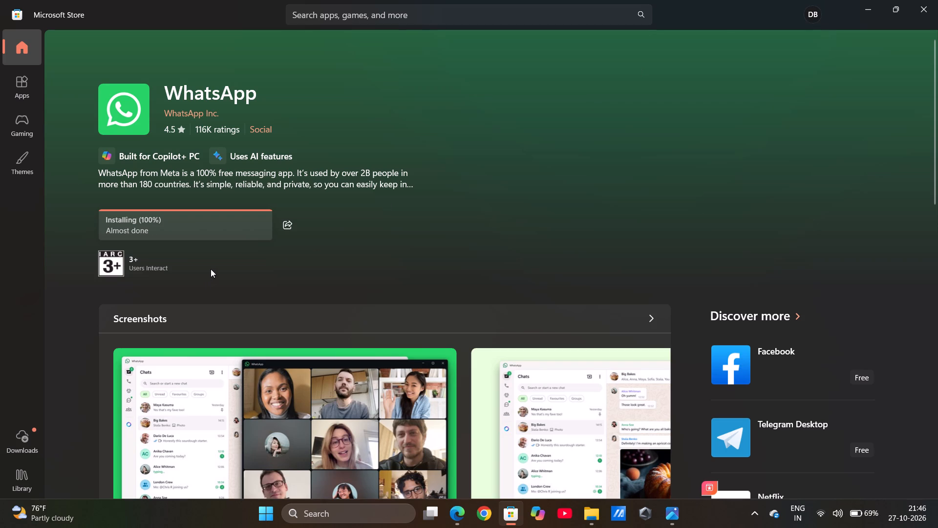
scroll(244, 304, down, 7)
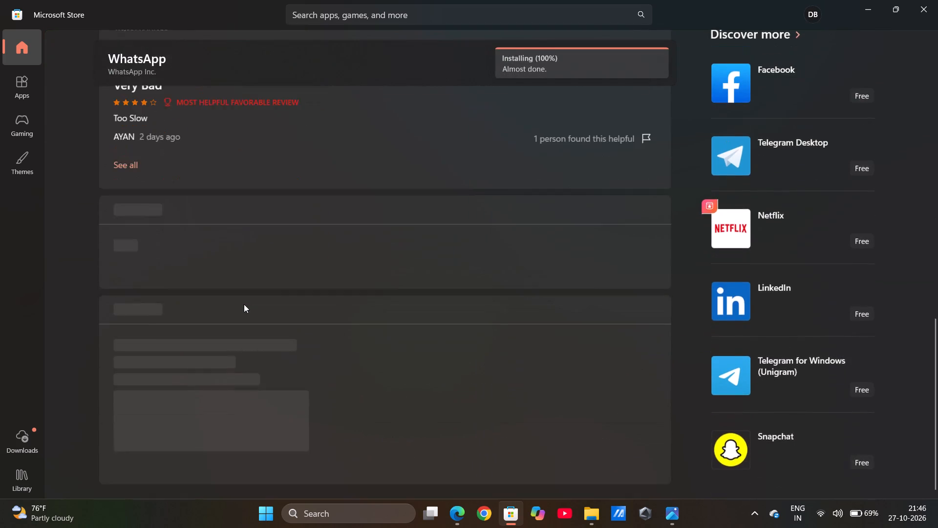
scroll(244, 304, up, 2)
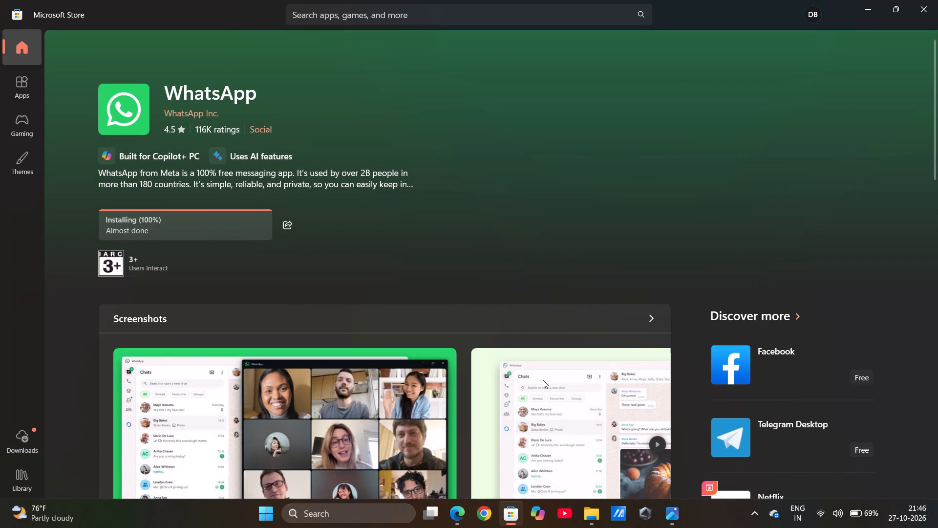
Launch Adobe Premiere Pro 2026 from the recently added apps.
click(259, 516)
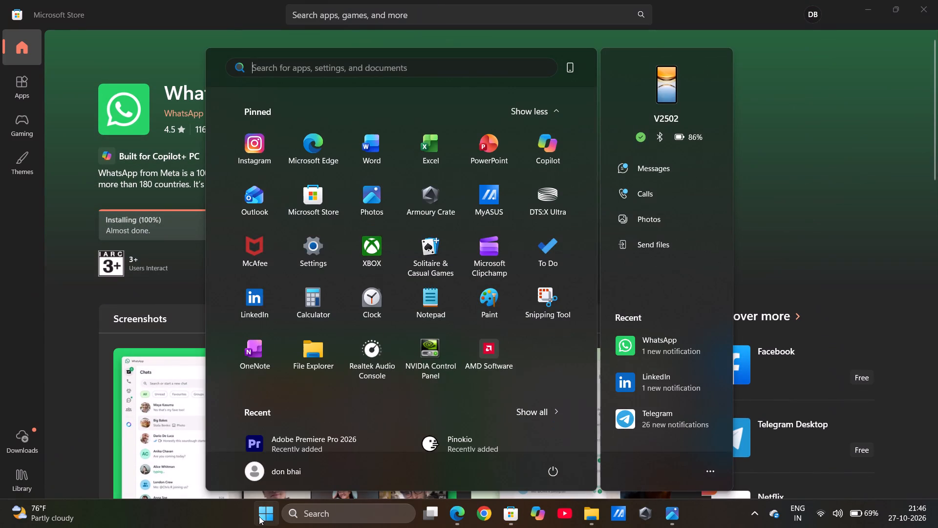
scroll(349, 395, down, 1)
double_click(327, 399)
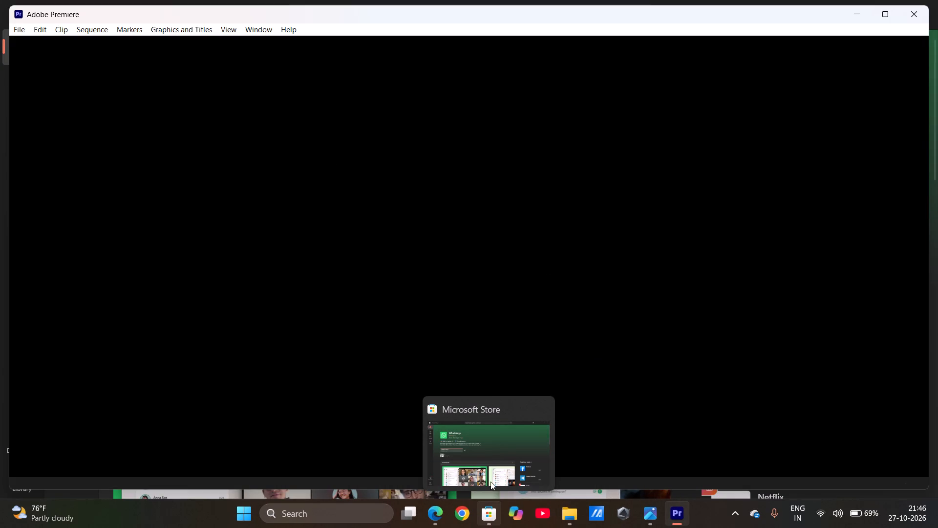
Switch back to Microsoft Store and open the installed WhatsApp.
click(492, 449)
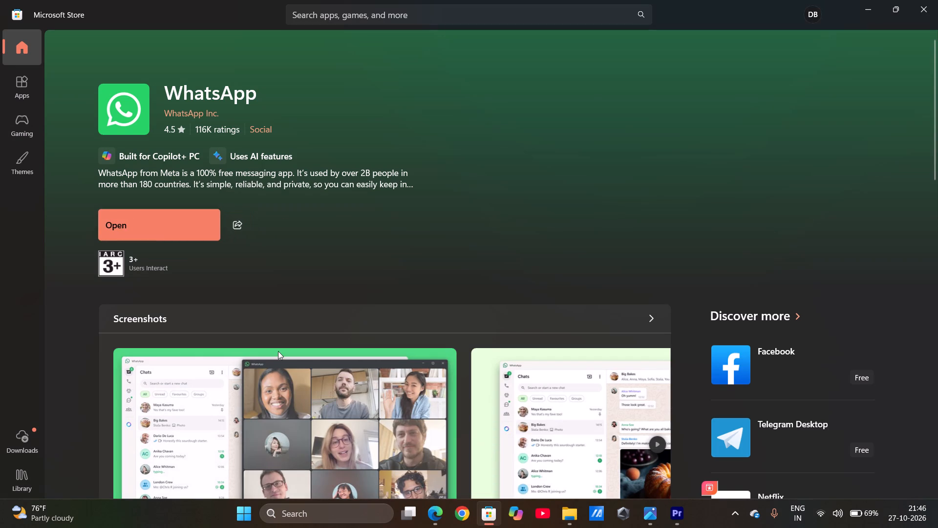
click(182, 235)
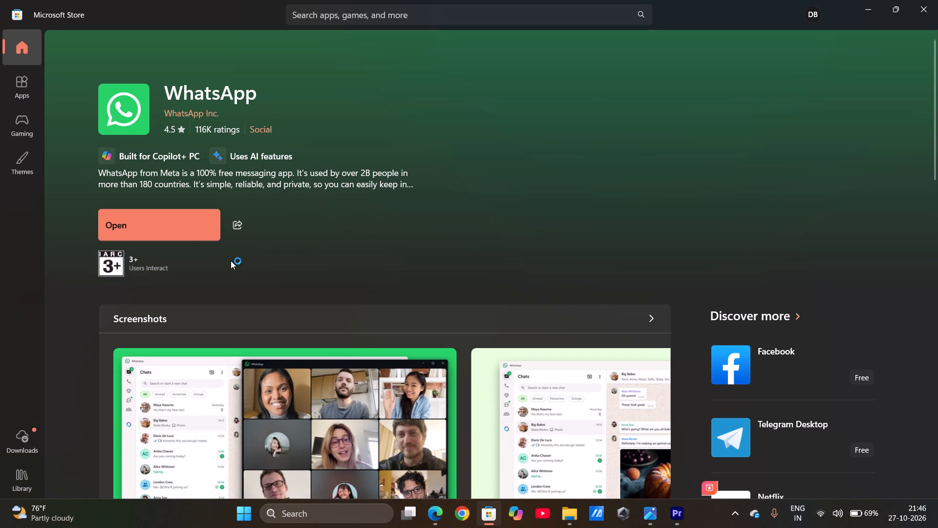
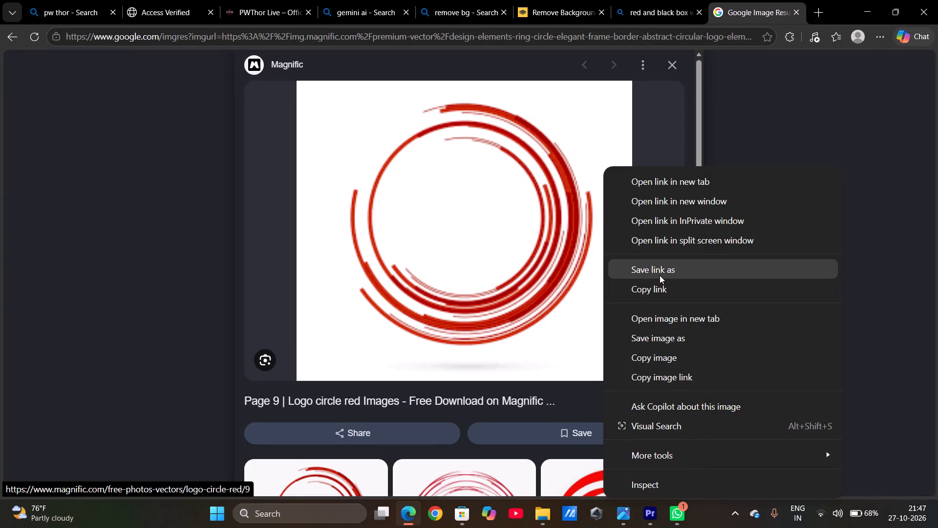
Copy the red circular ring image from the Magnific result and switch to the remove.bg upload page.
click(672, 352)
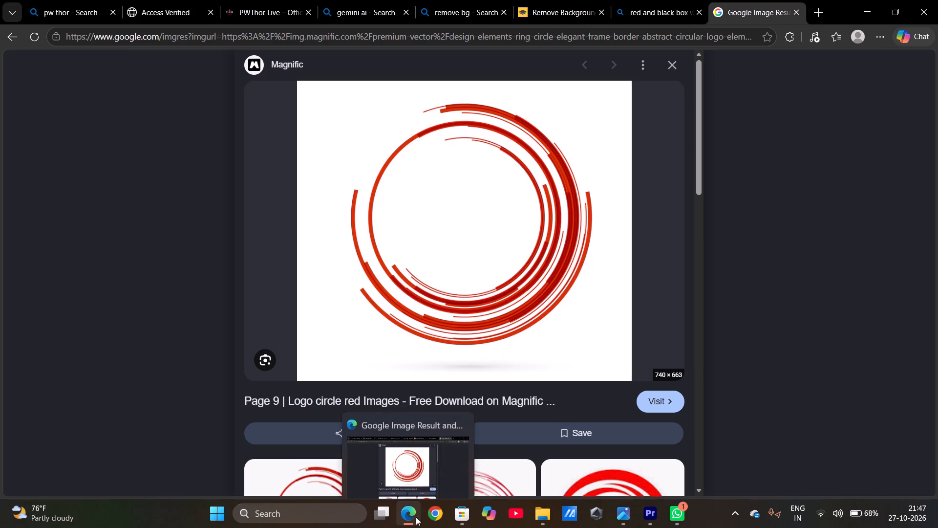
click(569, 12)
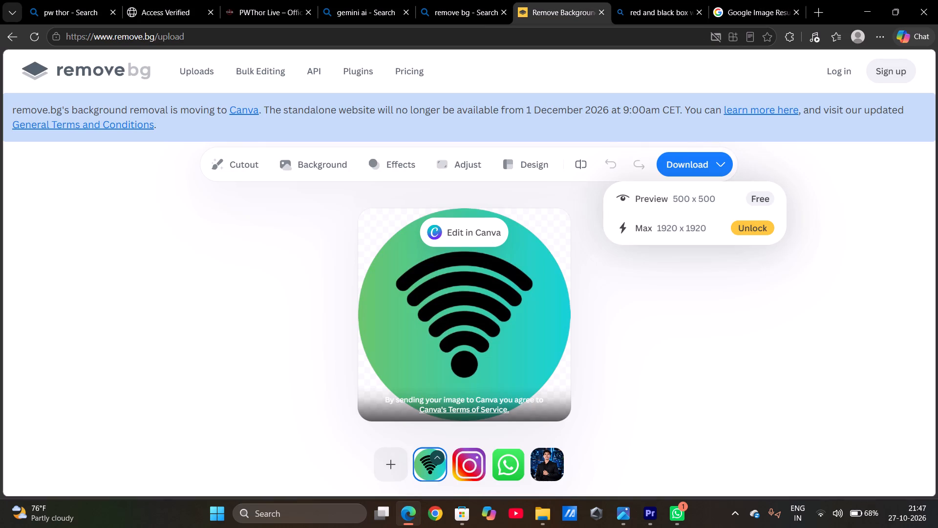
click(478, 257)
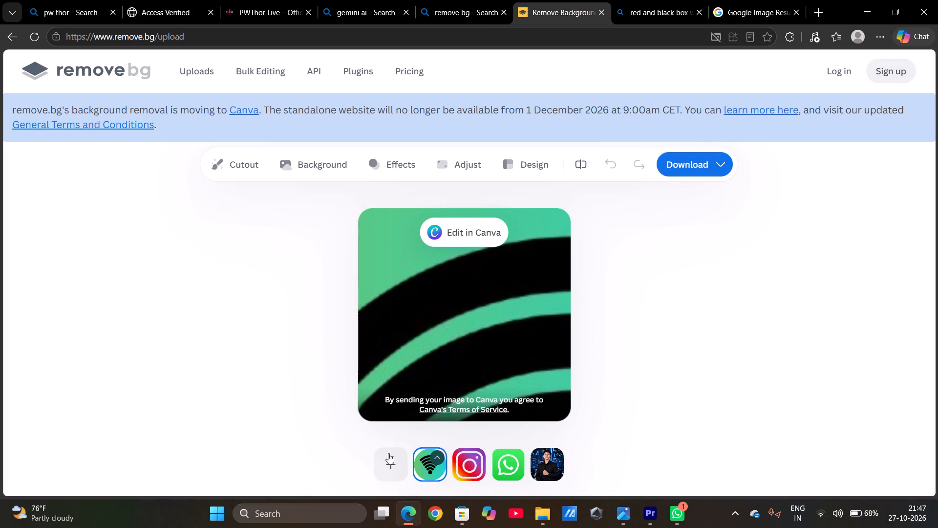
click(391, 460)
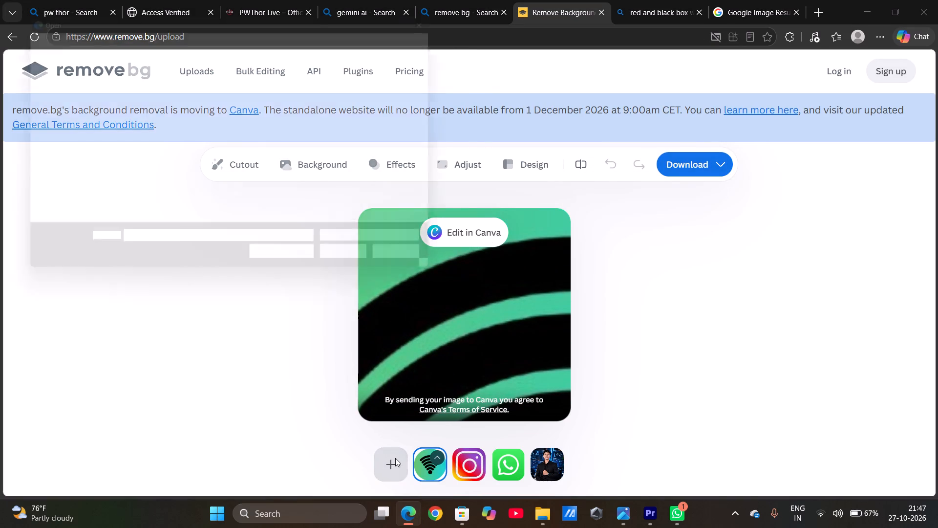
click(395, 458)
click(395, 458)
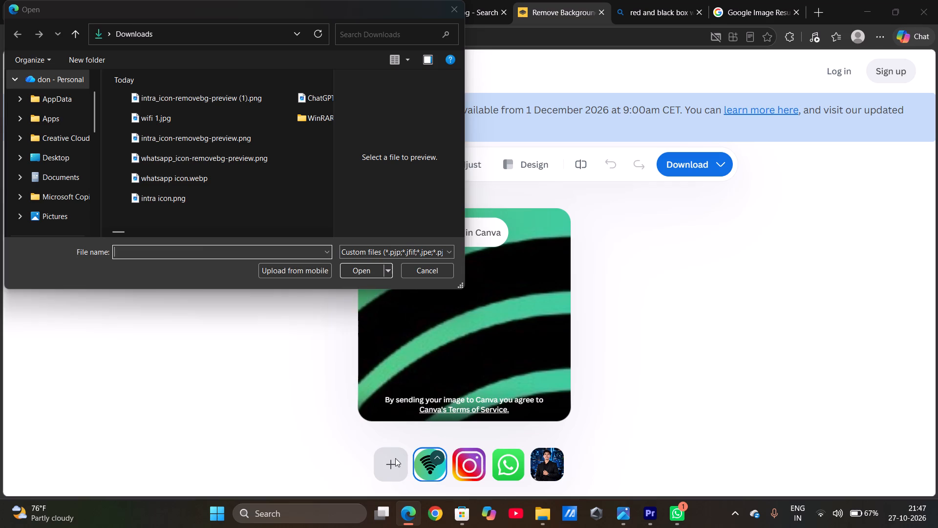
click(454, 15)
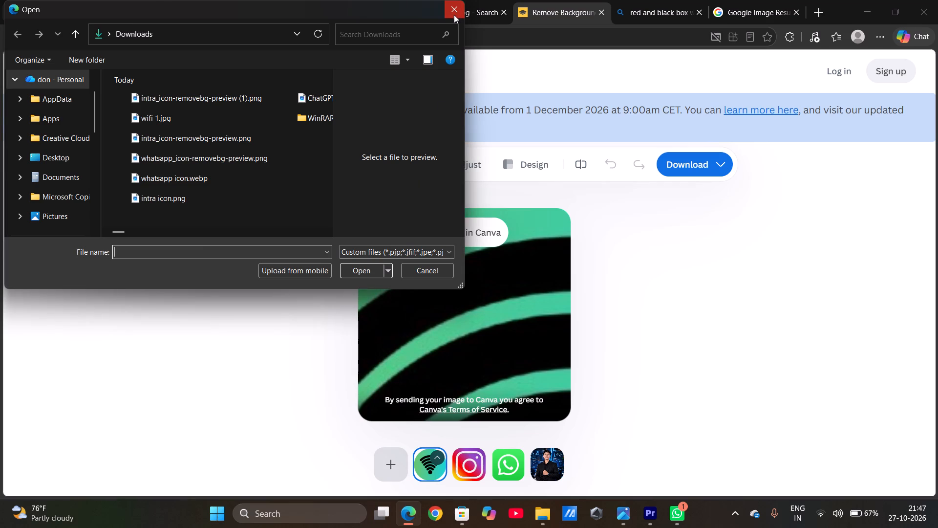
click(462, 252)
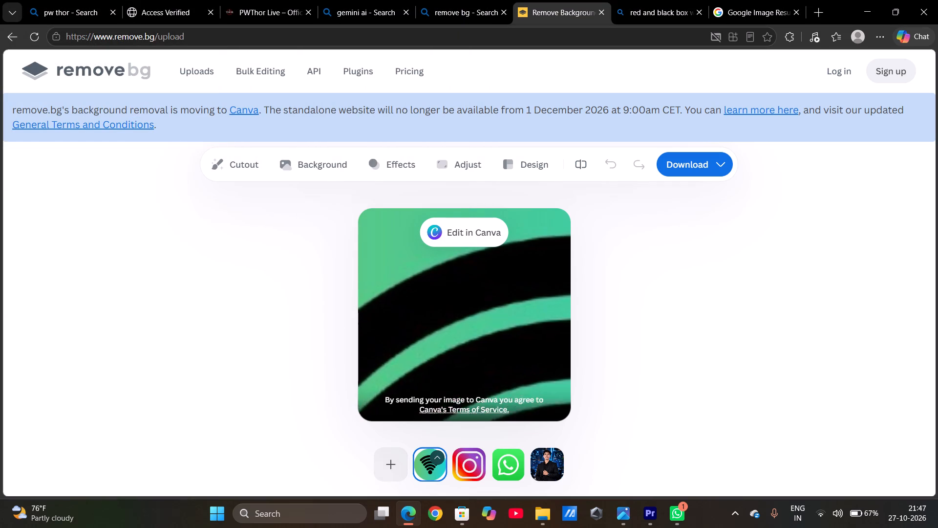
Remove the background from the copied red circle image and download the free 528 x 473 preview.
key(ctrl+v)
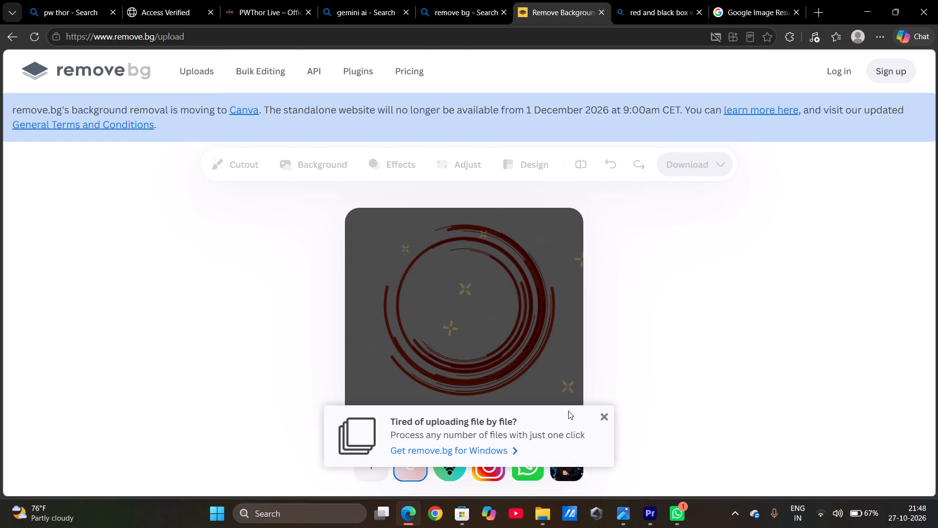
click(609, 412)
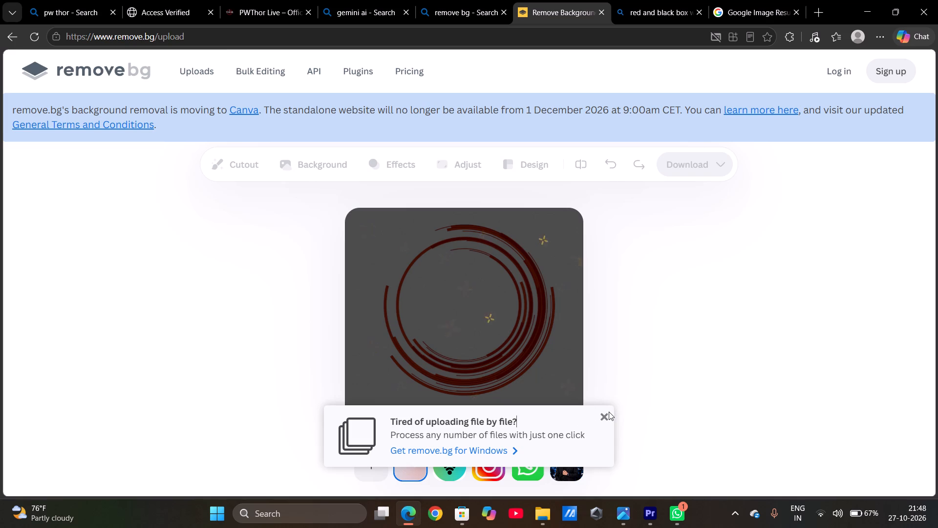
click(605, 416)
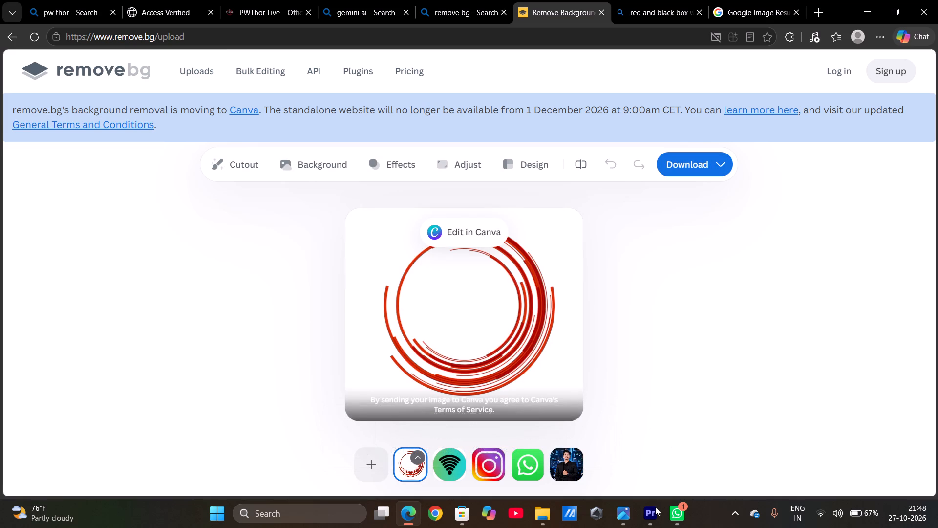
click(690, 171)
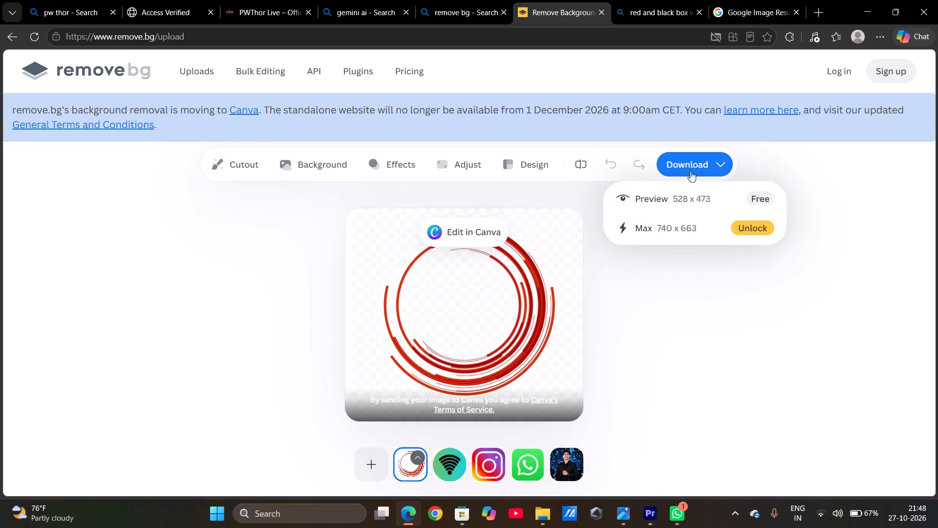
click(708, 200)
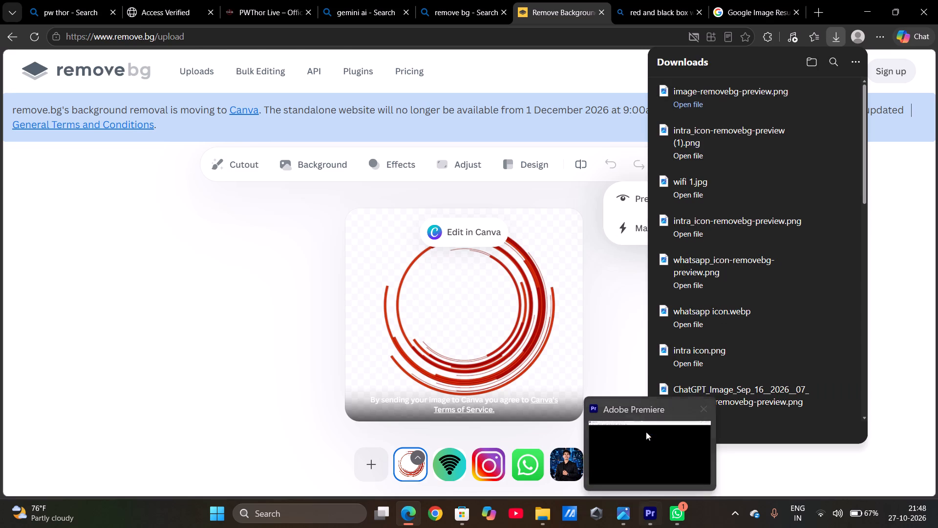
Switch to Premiere and create a new team project named youtube 1.
click(646, 428)
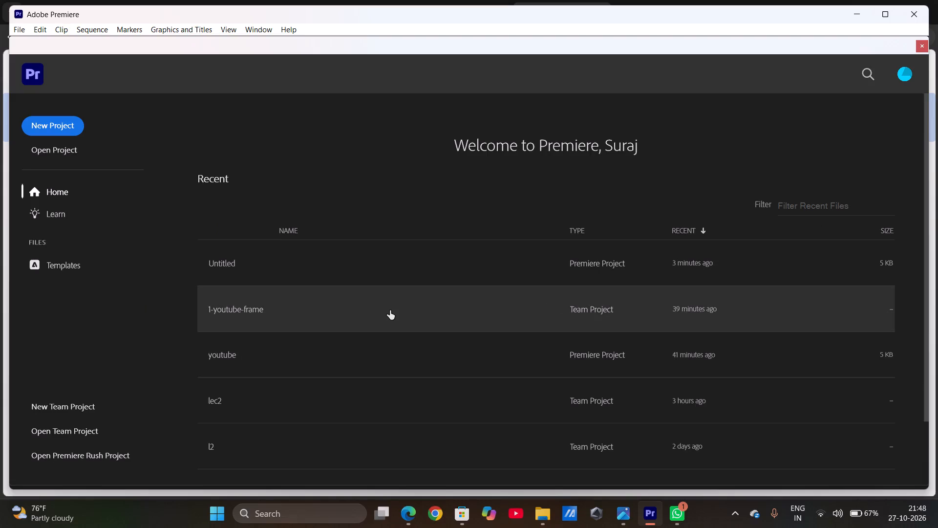
scroll(390, 310, down, 4)
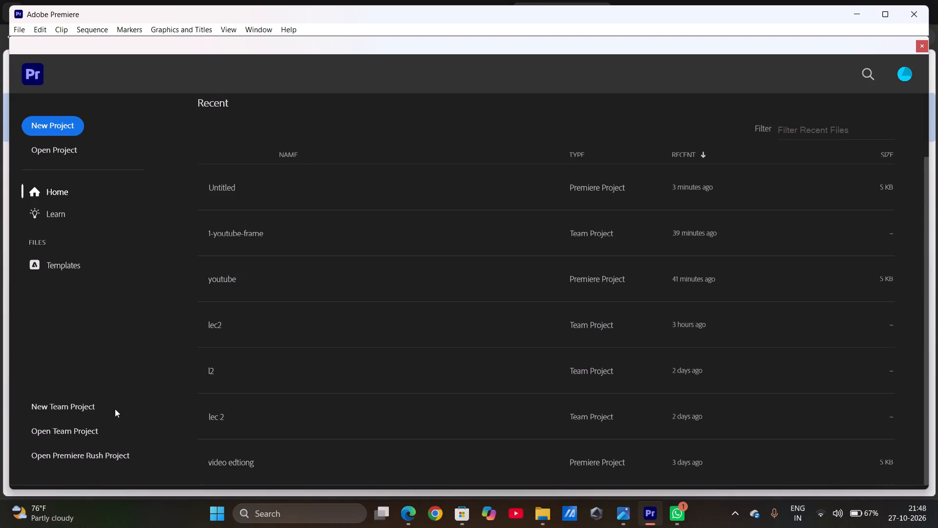
click(73, 405)
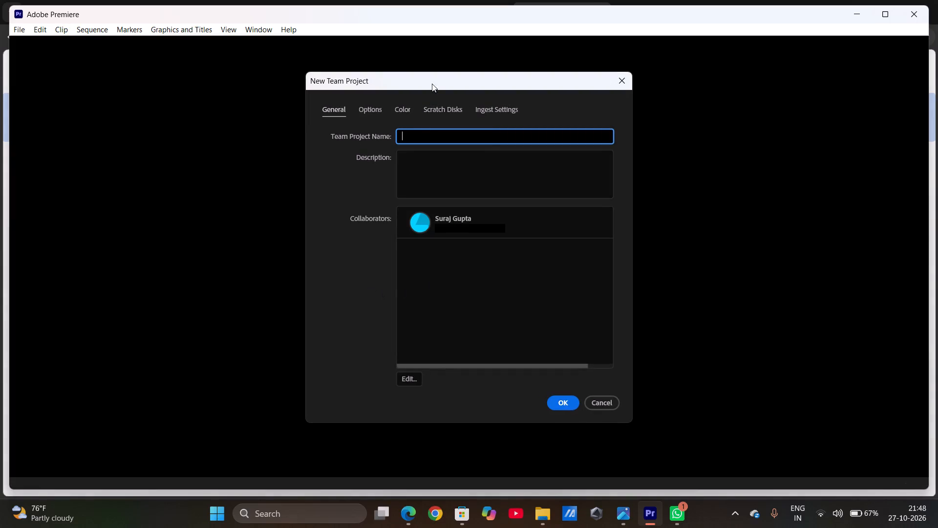
key(y)
text(out)
text(ube 1)
key(Return)
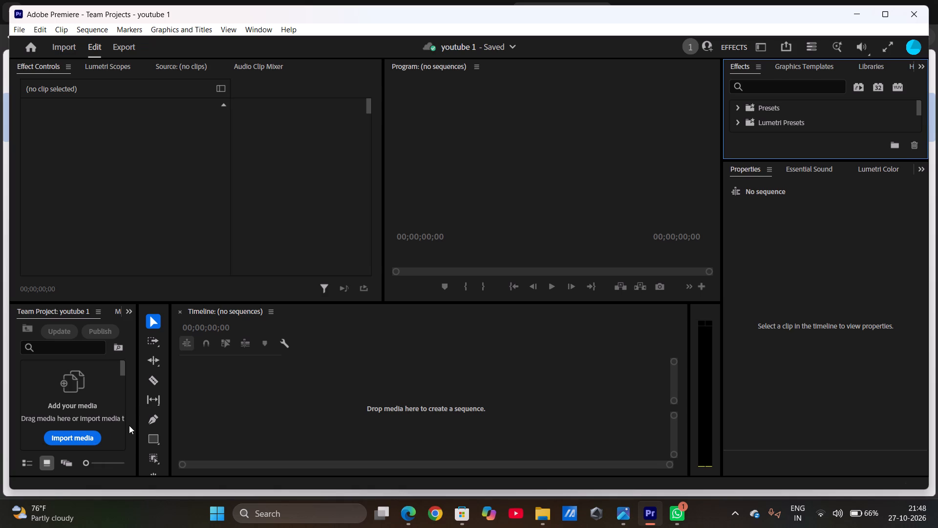
Widen the Team Project panel and narrow the tools area to a single column beside the timeline.
drag(136, 422, 183, 418)
drag(388, 232, 387, 232)
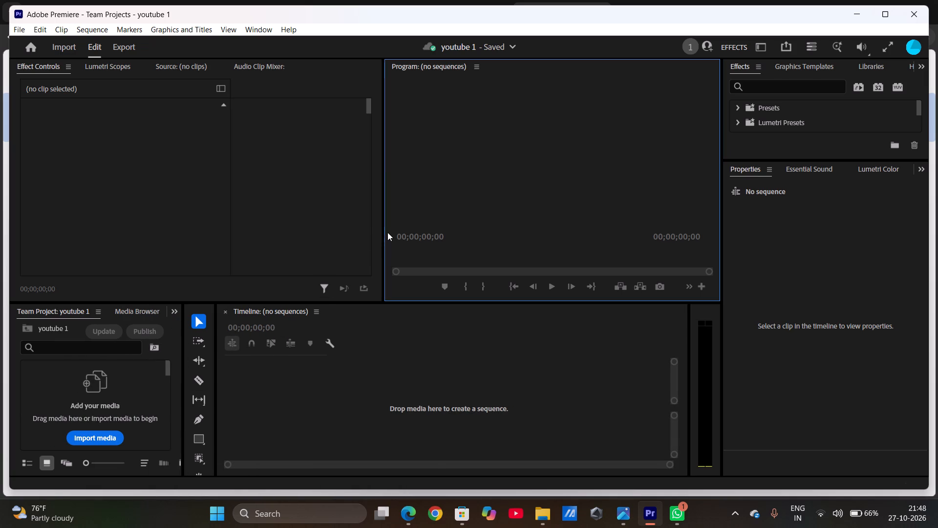
drag(387, 232, 371, 236)
drag(377, 203, 348, 209)
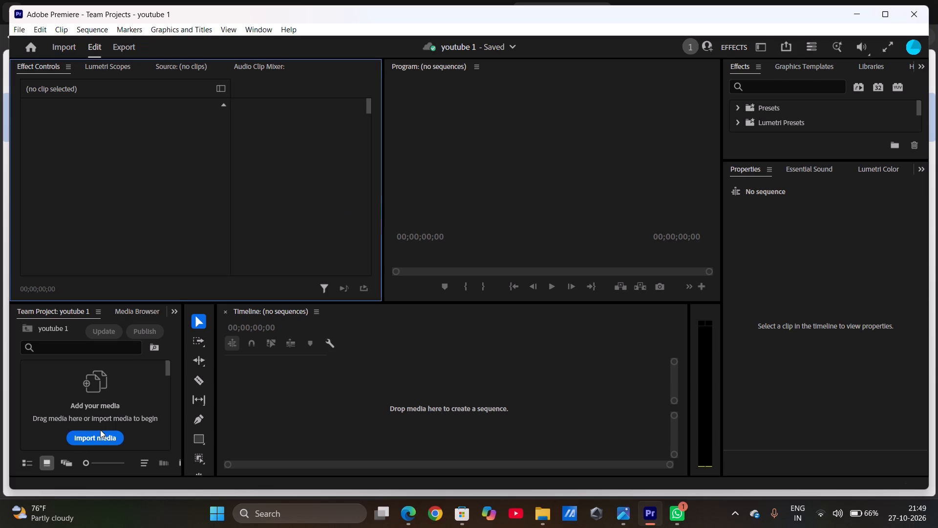
scroll(167, 405, down, 1)
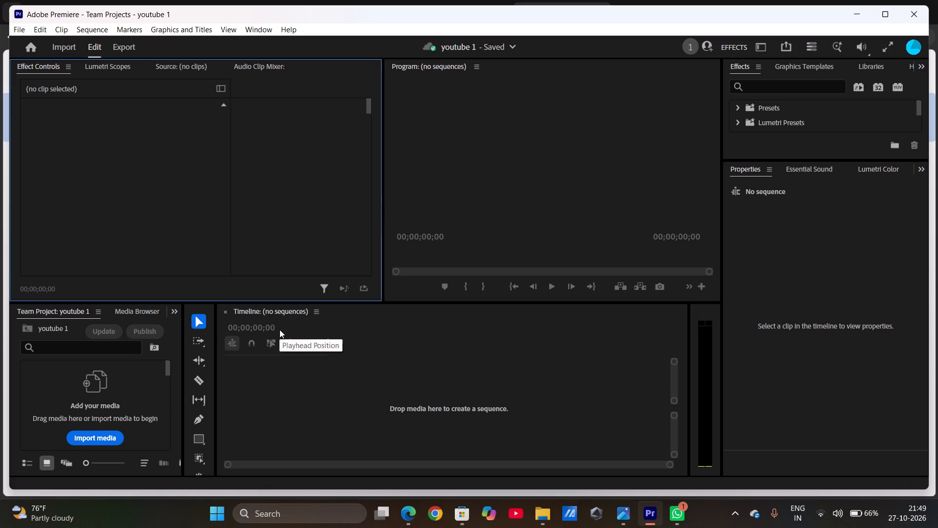
scroll(153, 440, down, 1)
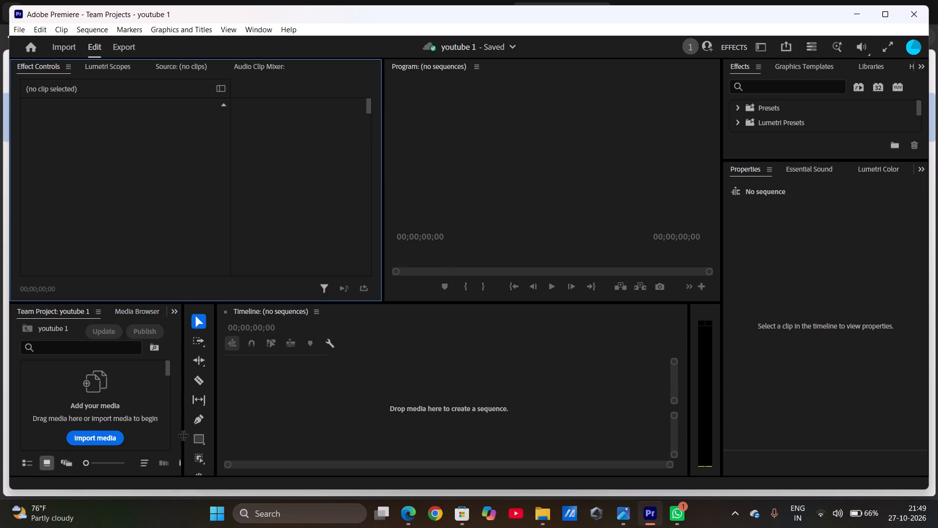
drag(182, 435, 215, 430)
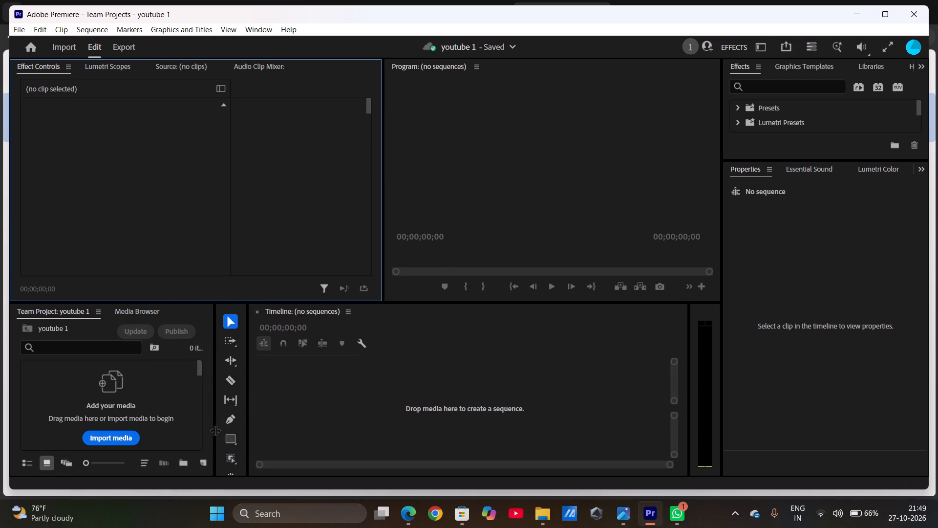
drag(215, 430, 248, 424)
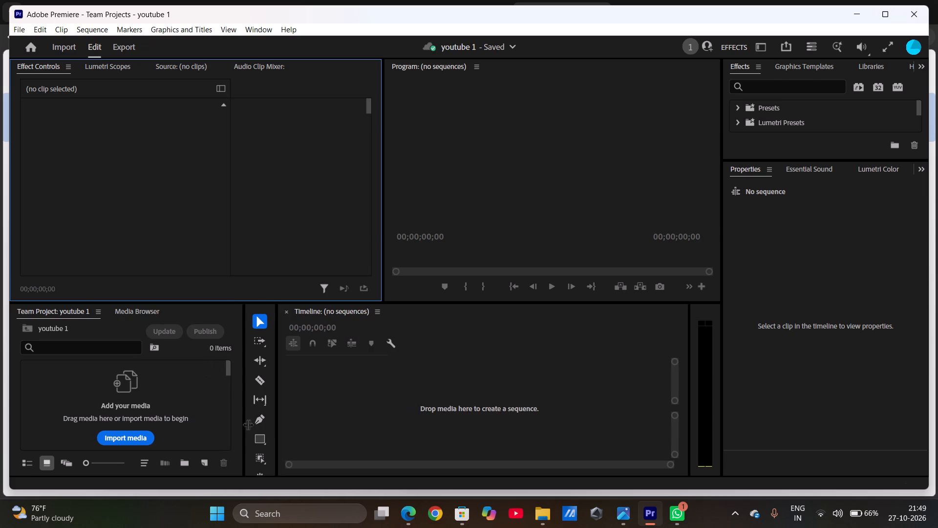
drag(248, 424, 231, 426)
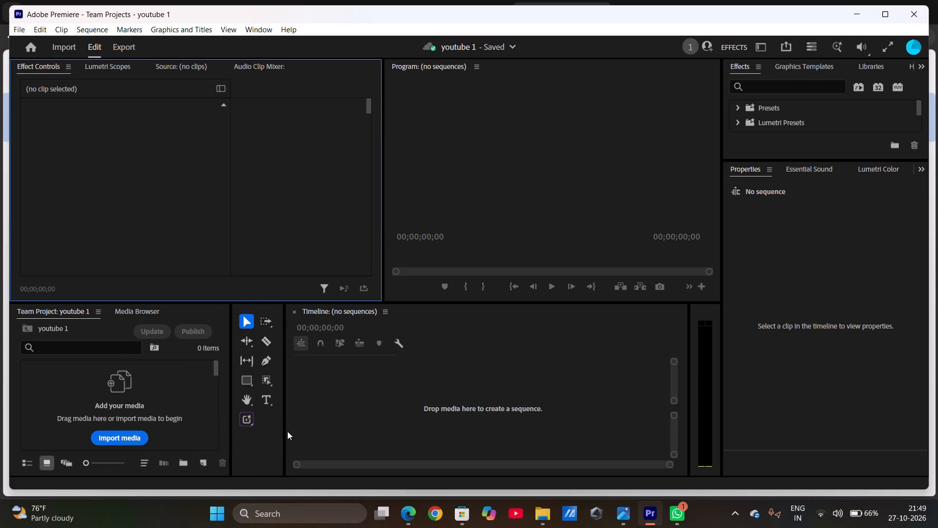
drag(283, 426, 277, 427)
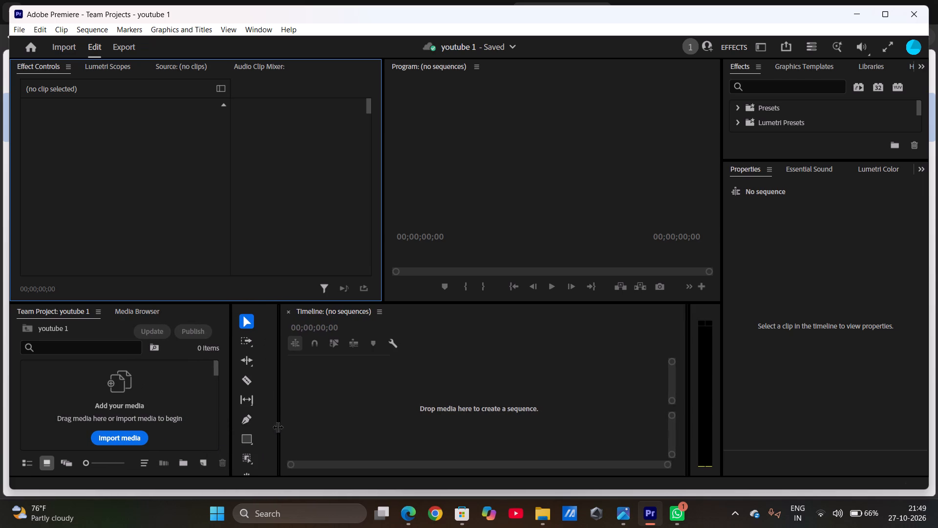
drag(277, 427, 263, 425)
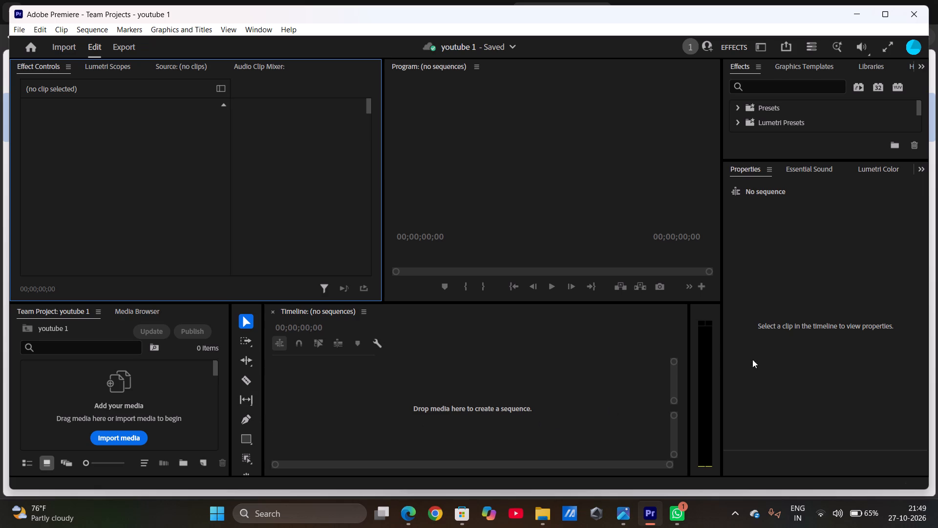
Apply the Effects workspace to the youtube 1 project.
click(123, 434)
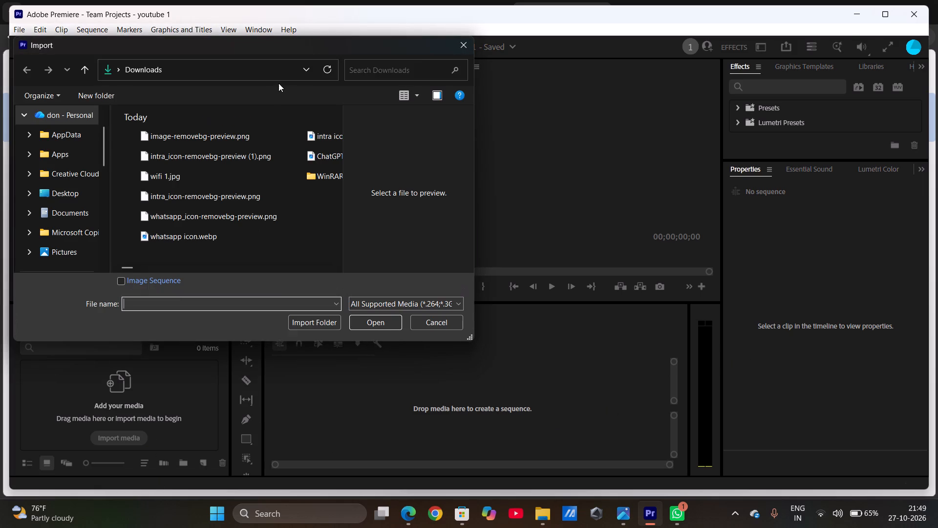
click(459, 43)
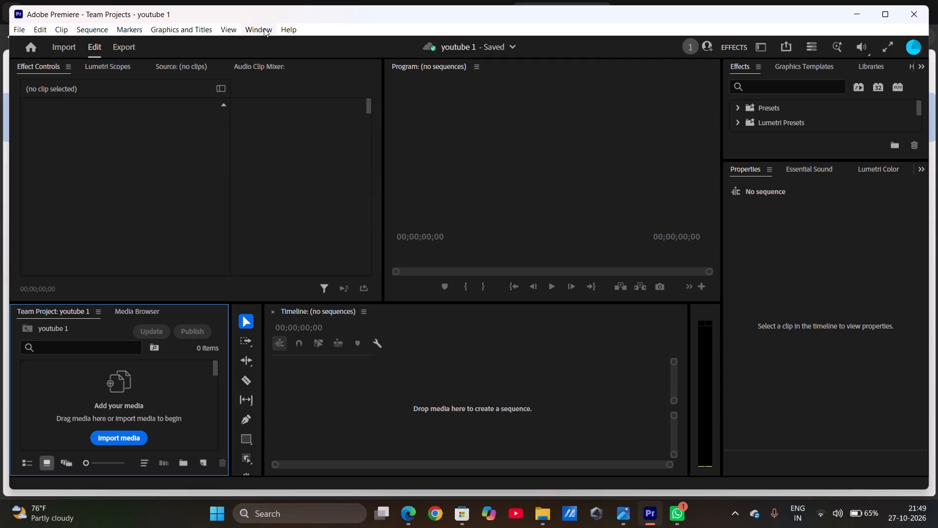
click(256, 26)
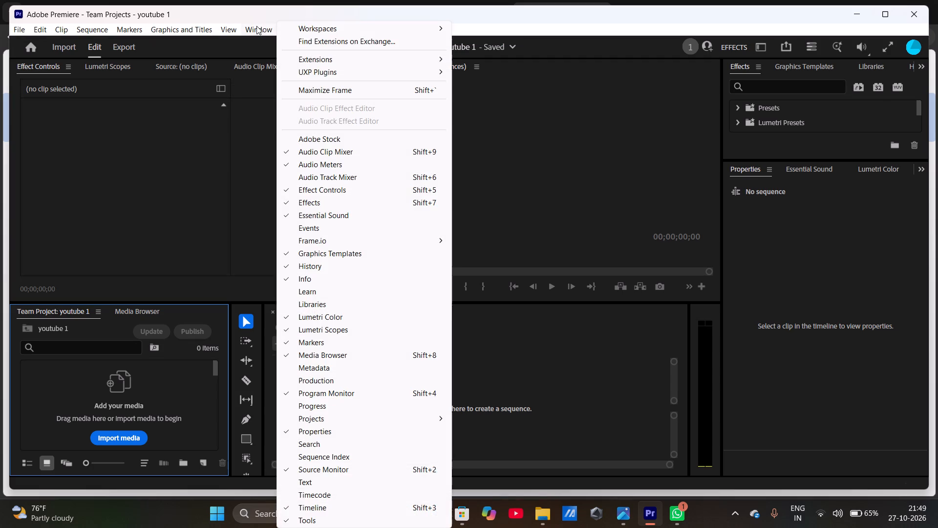
click(337, 27)
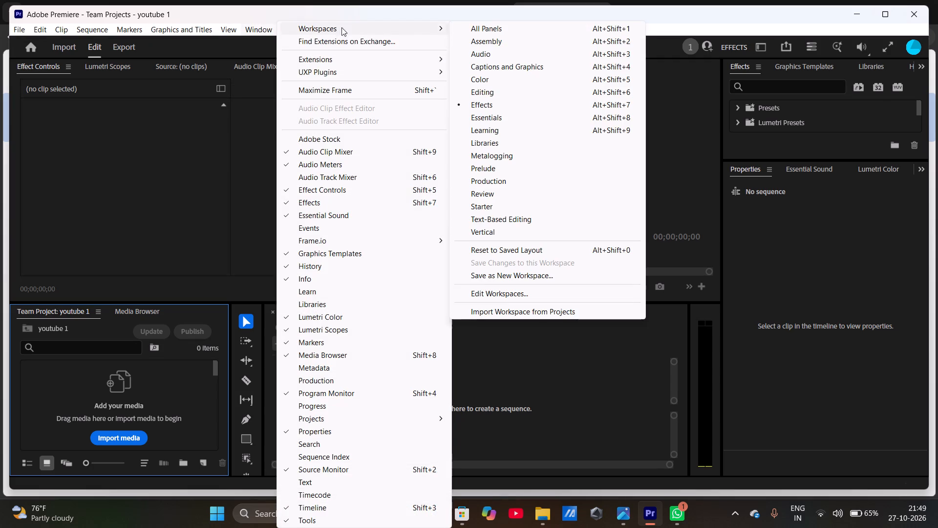
click(536, 106)
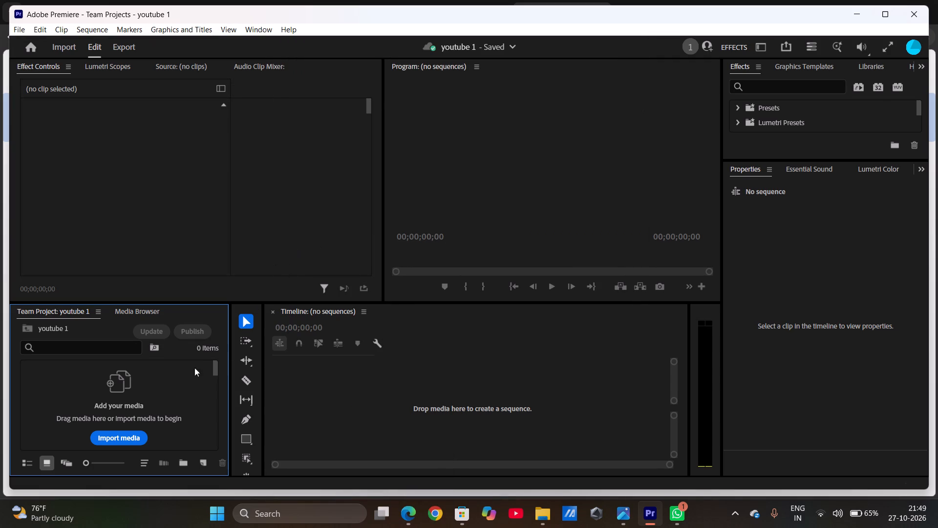
Create a new sequence from the HD 1080p 29.97 fps preset, keeping the default name.
click(198, 462)
click(244, 326)
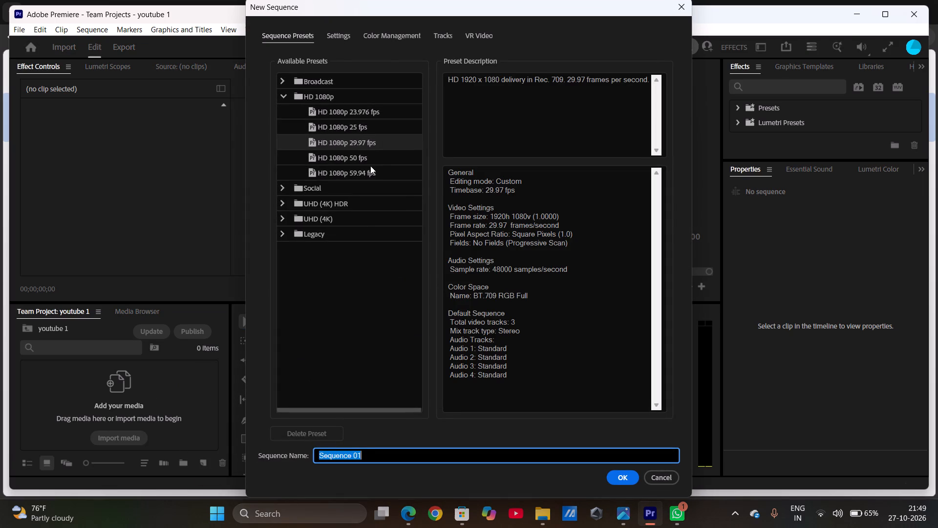
click(365, 143)
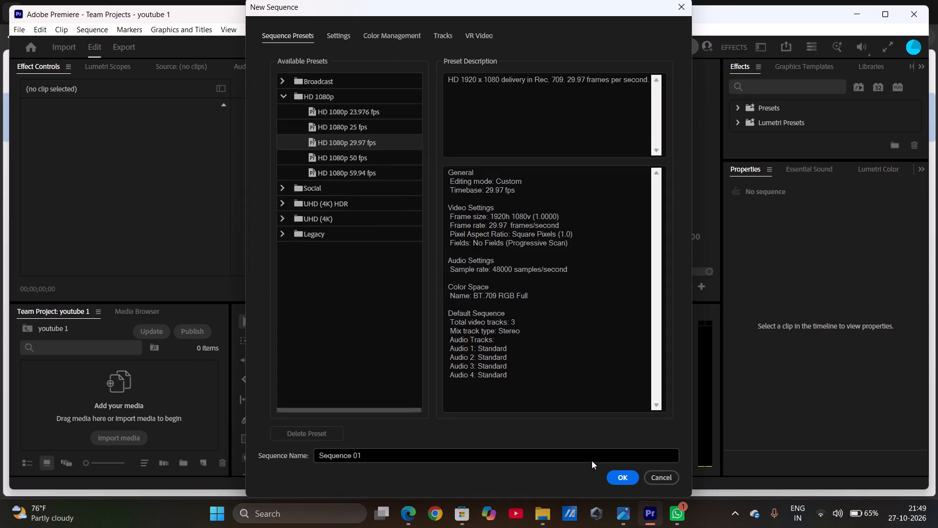
click(615, 475)
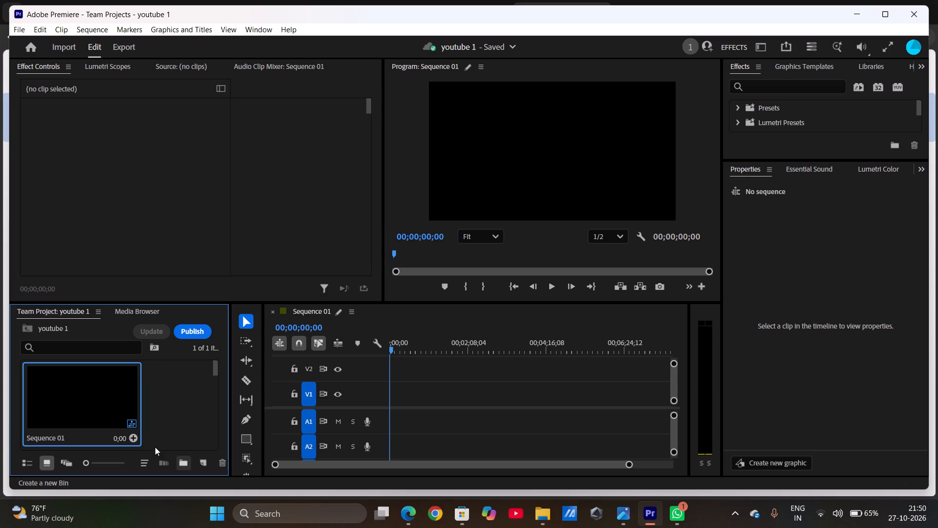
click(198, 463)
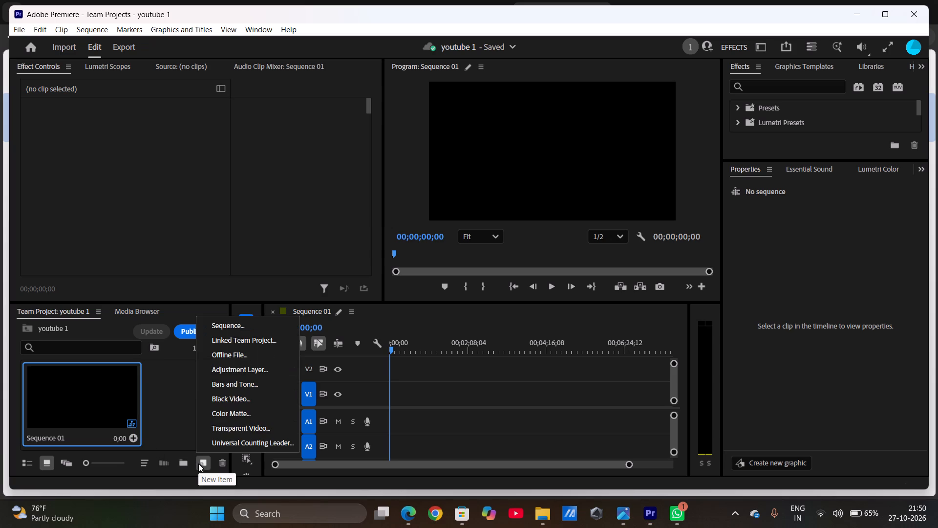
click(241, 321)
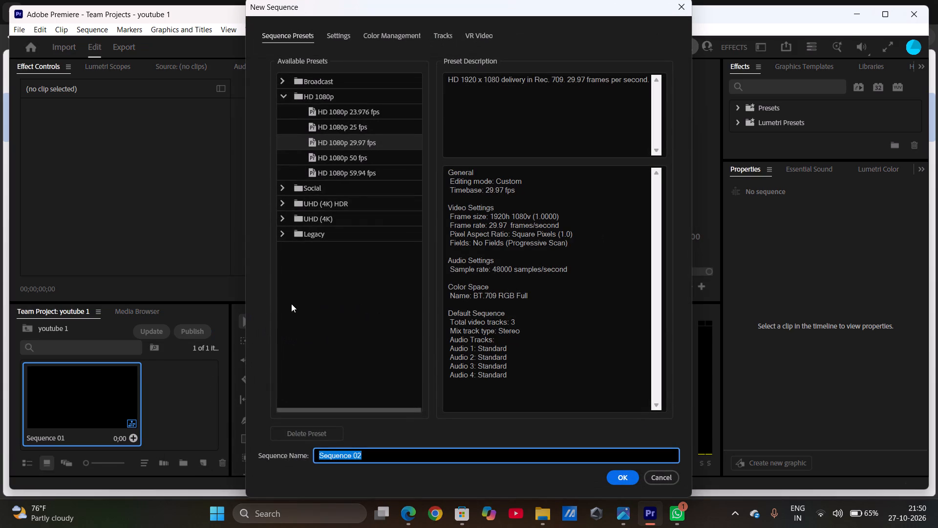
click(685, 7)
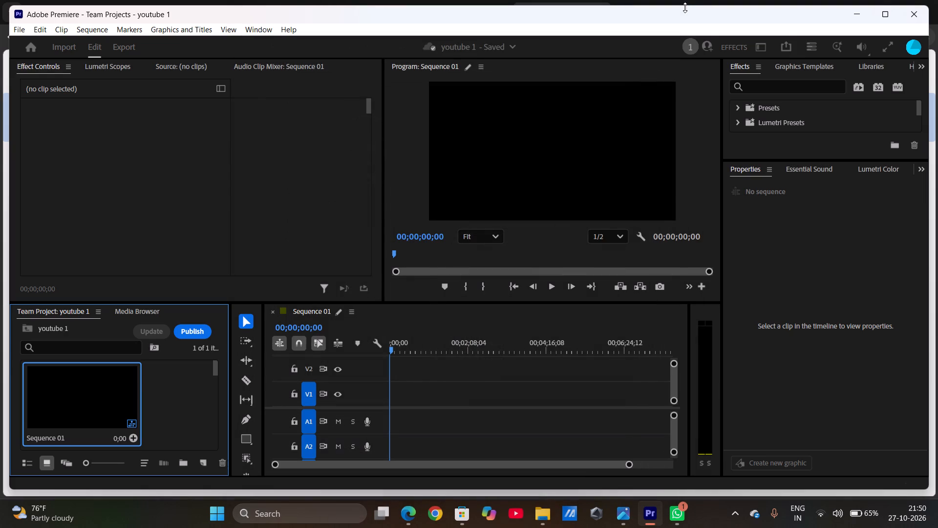
Start a new color matte at 1920 × 1080, 29.97 fps drop-frame, with square pixels.
click(202, 462)
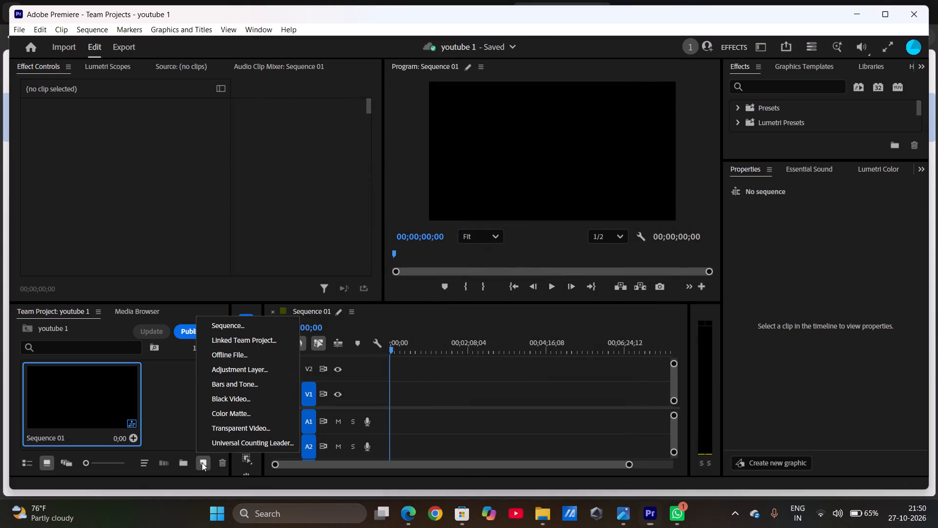
click(251, 417)
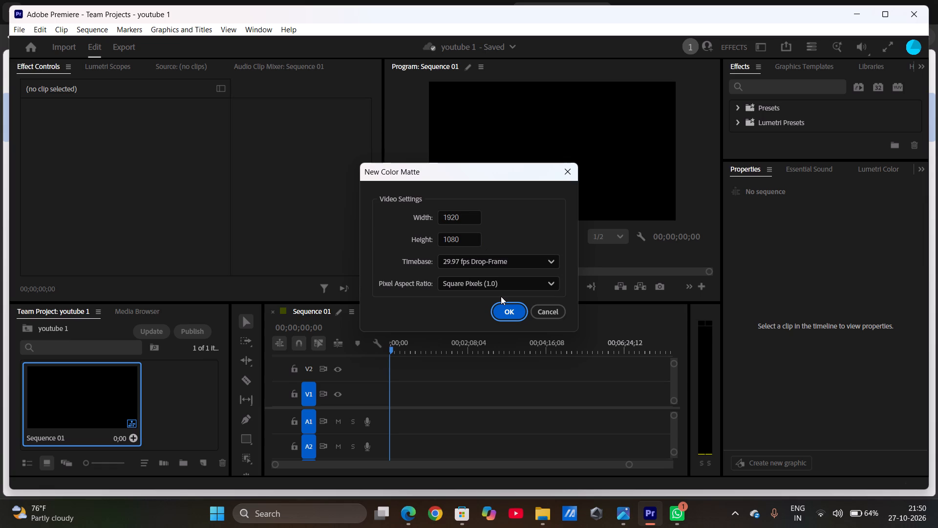
click(500, 309)
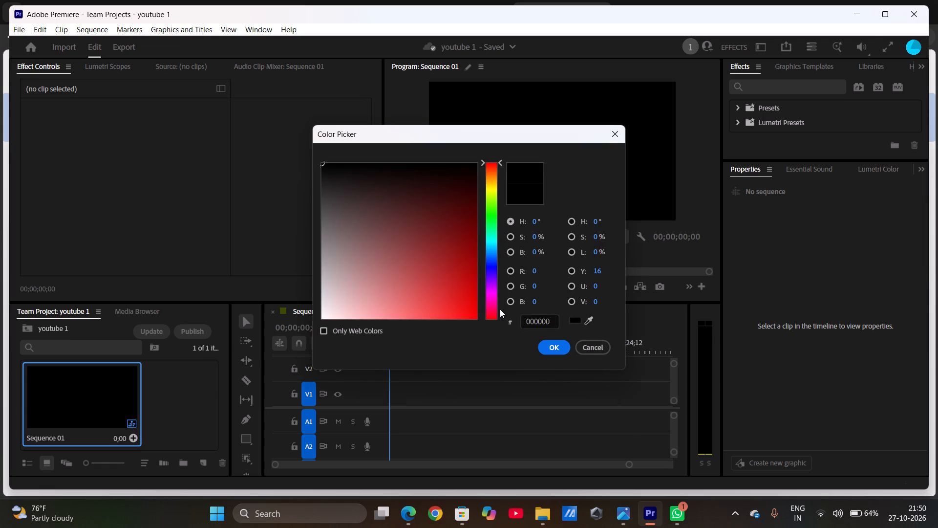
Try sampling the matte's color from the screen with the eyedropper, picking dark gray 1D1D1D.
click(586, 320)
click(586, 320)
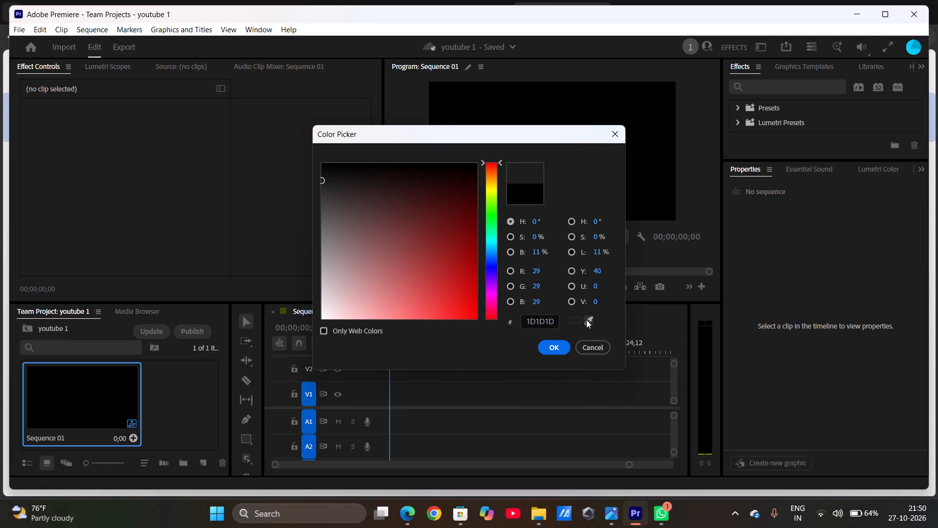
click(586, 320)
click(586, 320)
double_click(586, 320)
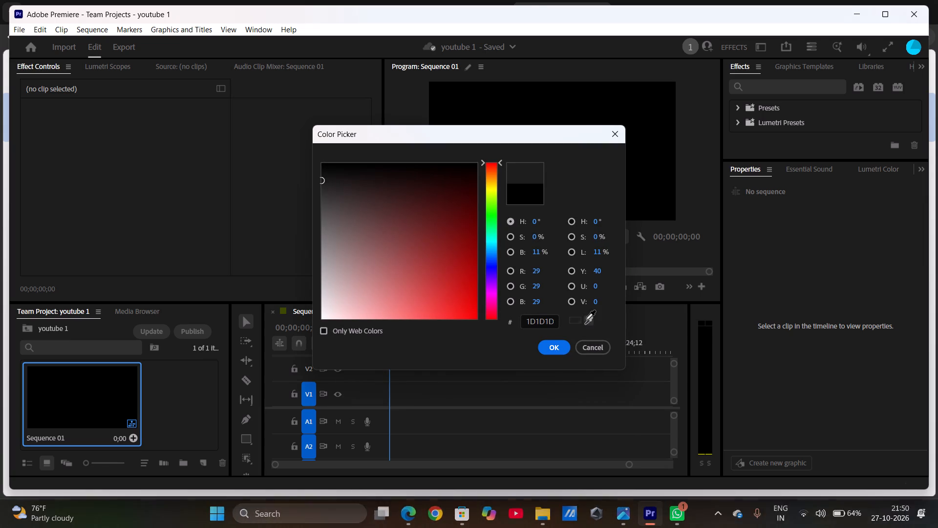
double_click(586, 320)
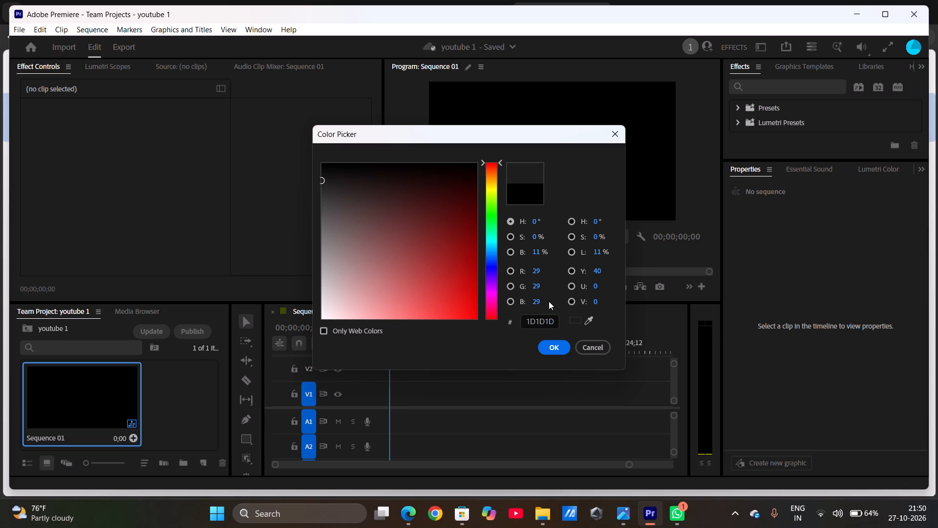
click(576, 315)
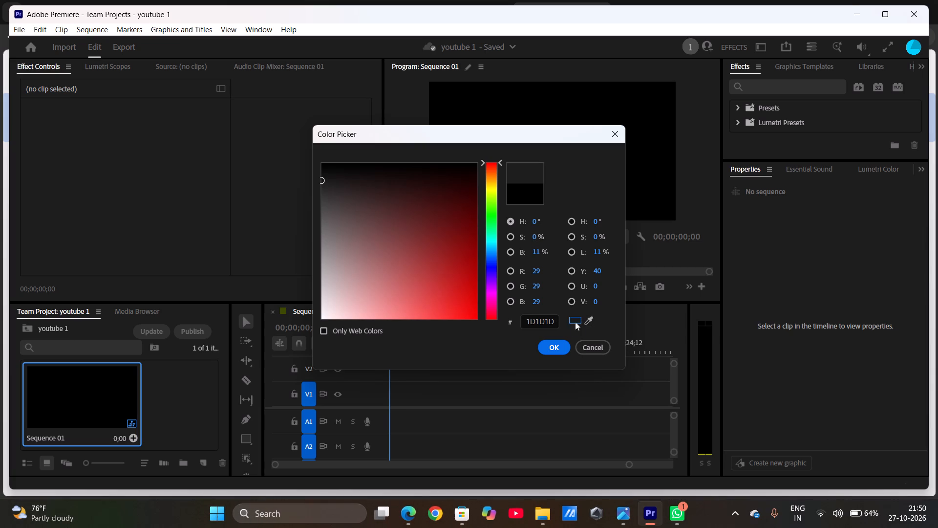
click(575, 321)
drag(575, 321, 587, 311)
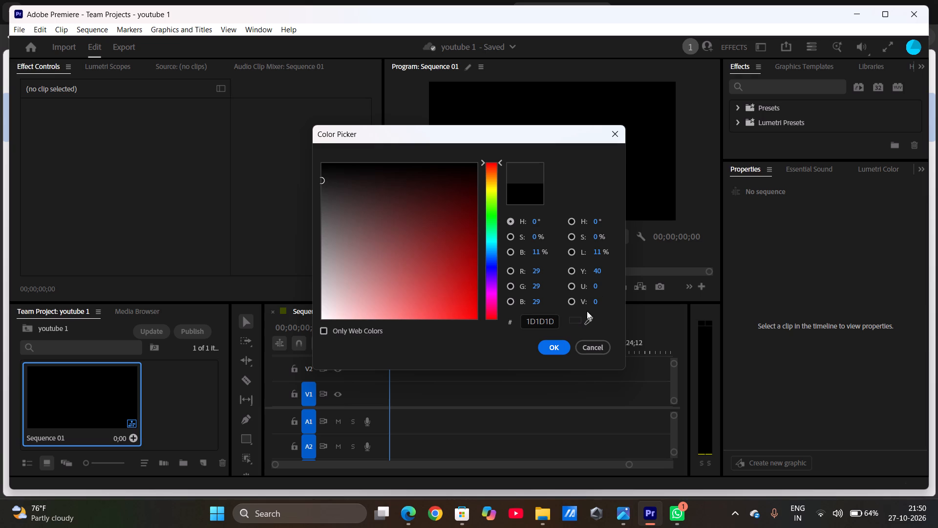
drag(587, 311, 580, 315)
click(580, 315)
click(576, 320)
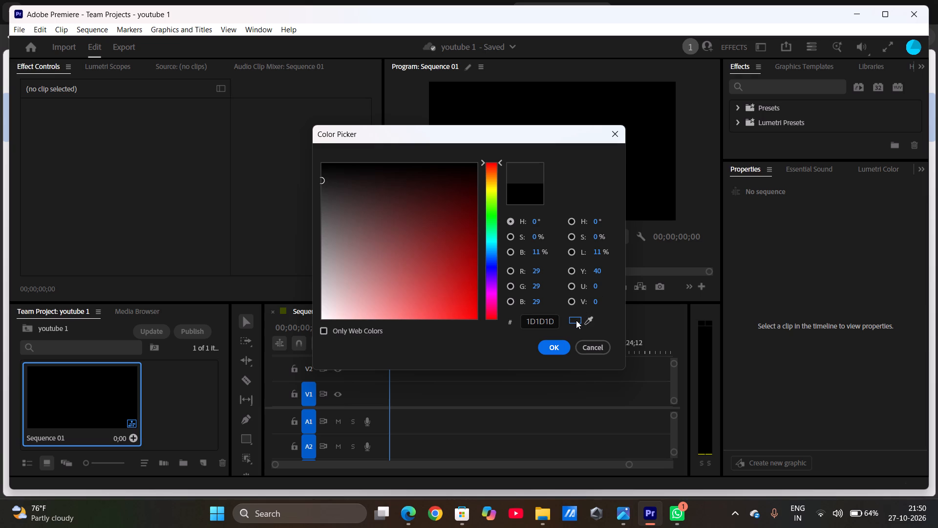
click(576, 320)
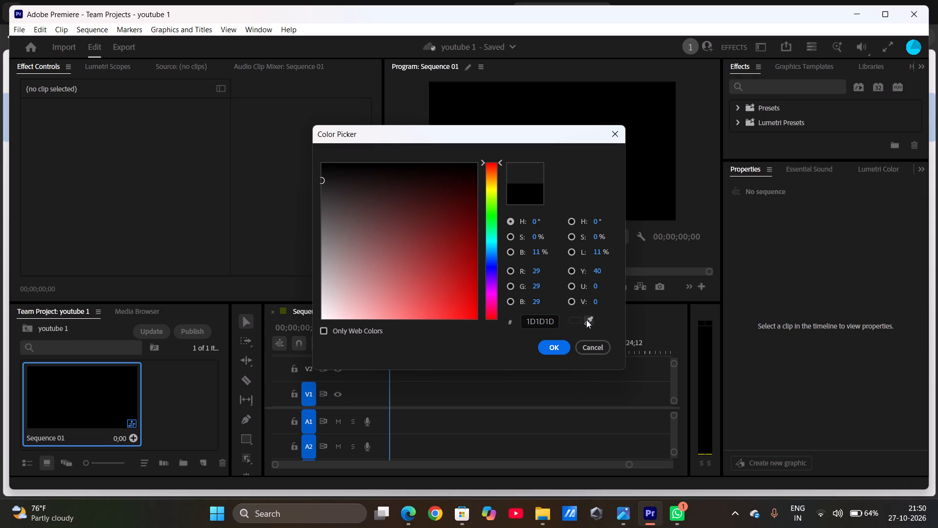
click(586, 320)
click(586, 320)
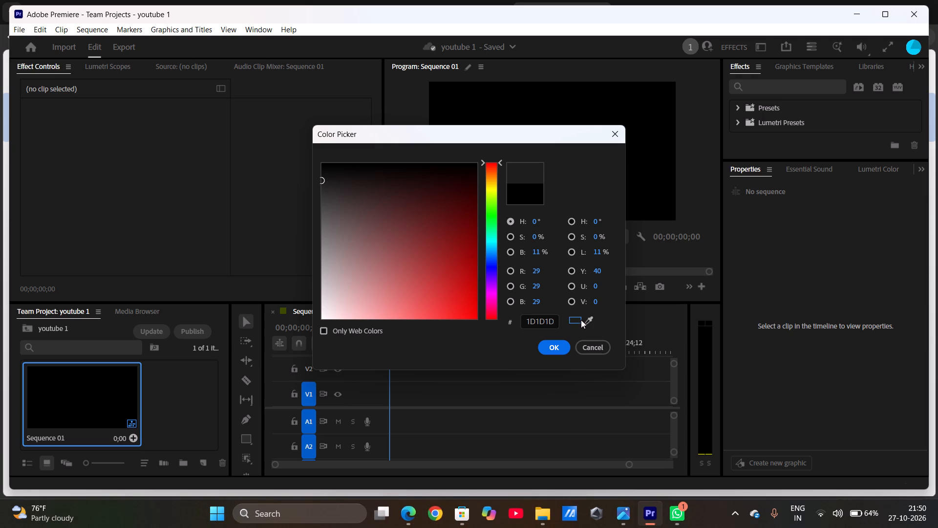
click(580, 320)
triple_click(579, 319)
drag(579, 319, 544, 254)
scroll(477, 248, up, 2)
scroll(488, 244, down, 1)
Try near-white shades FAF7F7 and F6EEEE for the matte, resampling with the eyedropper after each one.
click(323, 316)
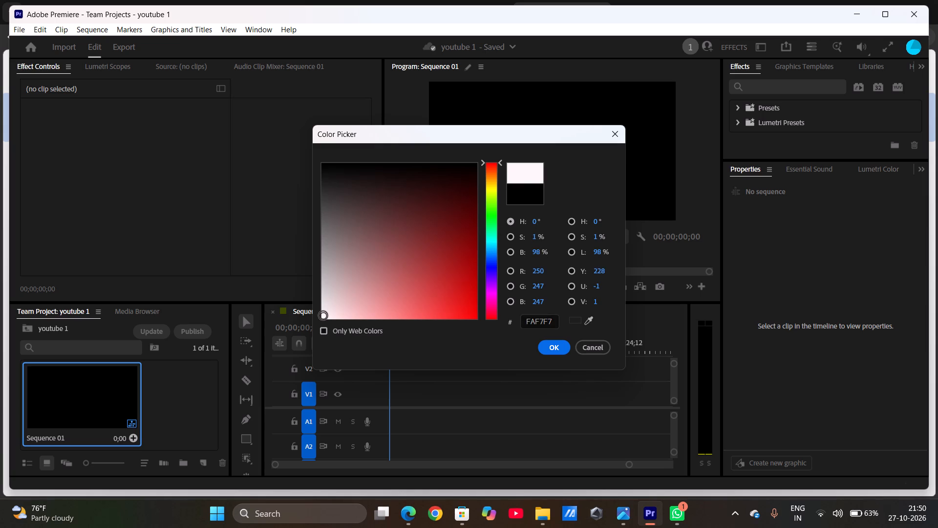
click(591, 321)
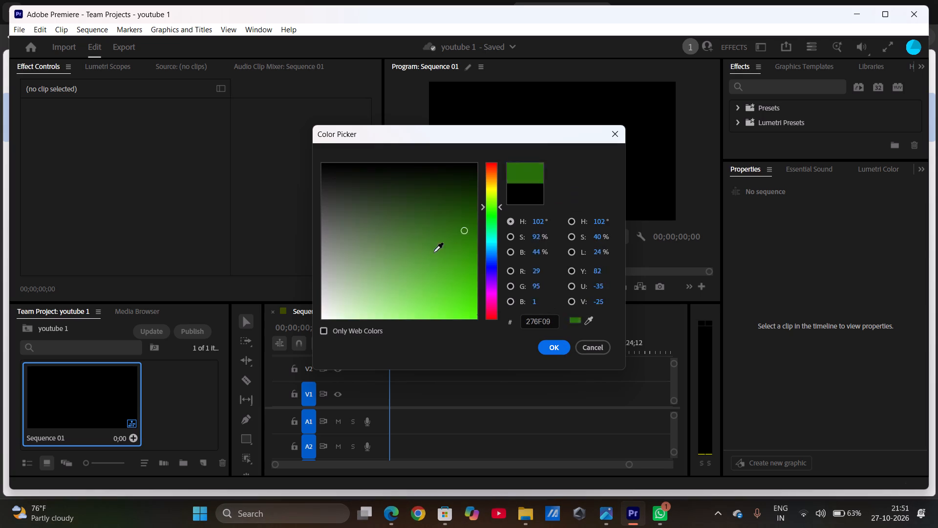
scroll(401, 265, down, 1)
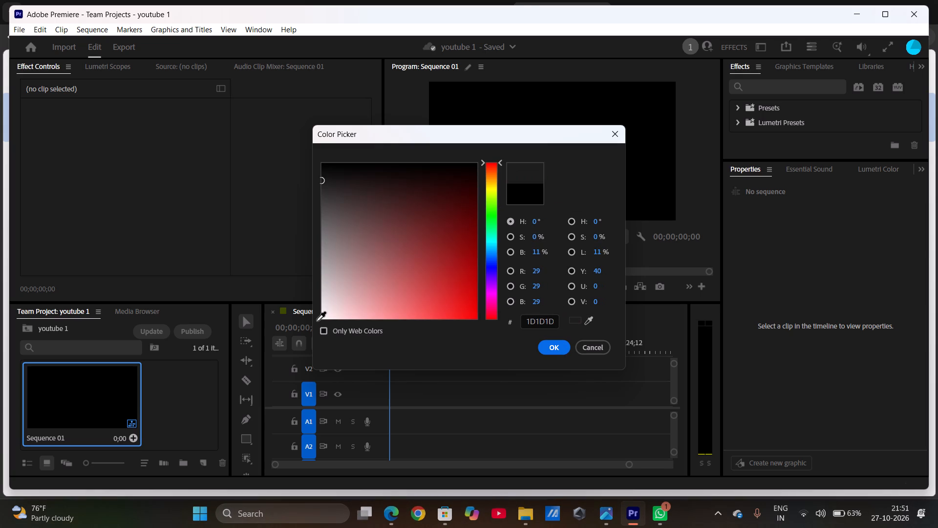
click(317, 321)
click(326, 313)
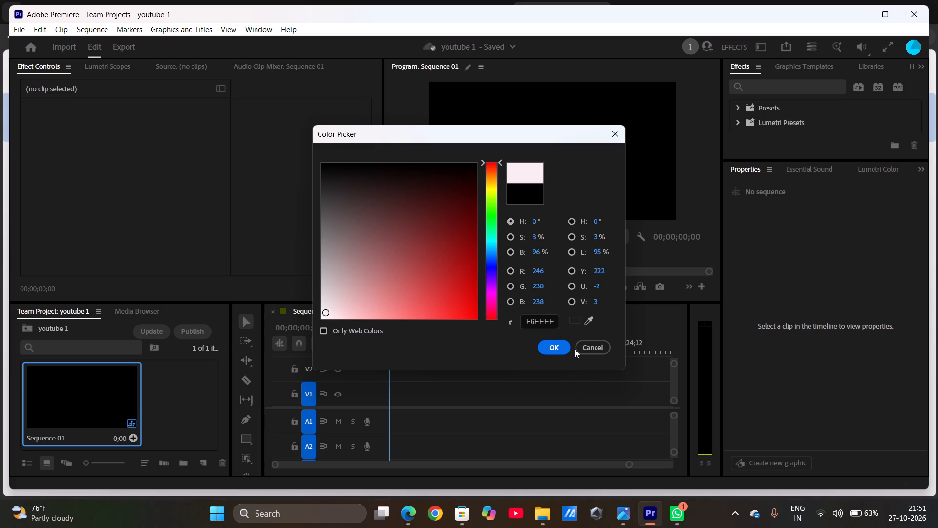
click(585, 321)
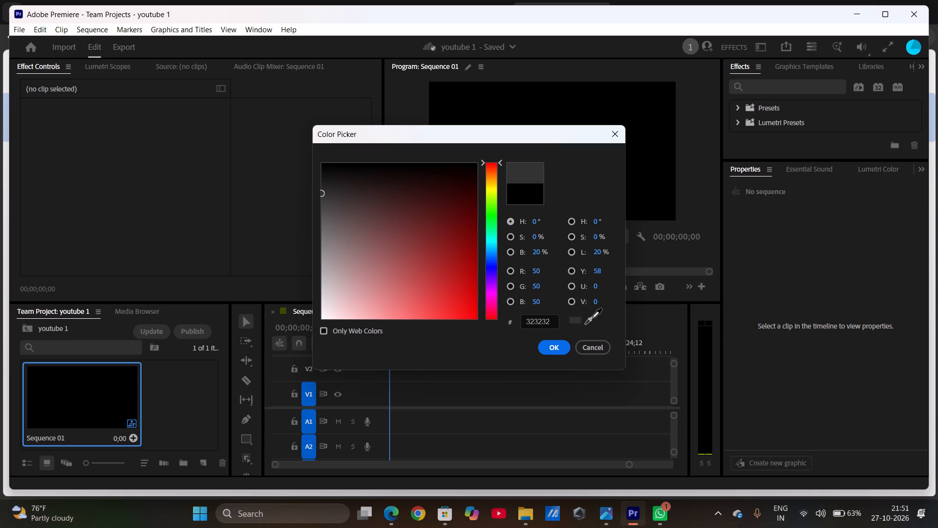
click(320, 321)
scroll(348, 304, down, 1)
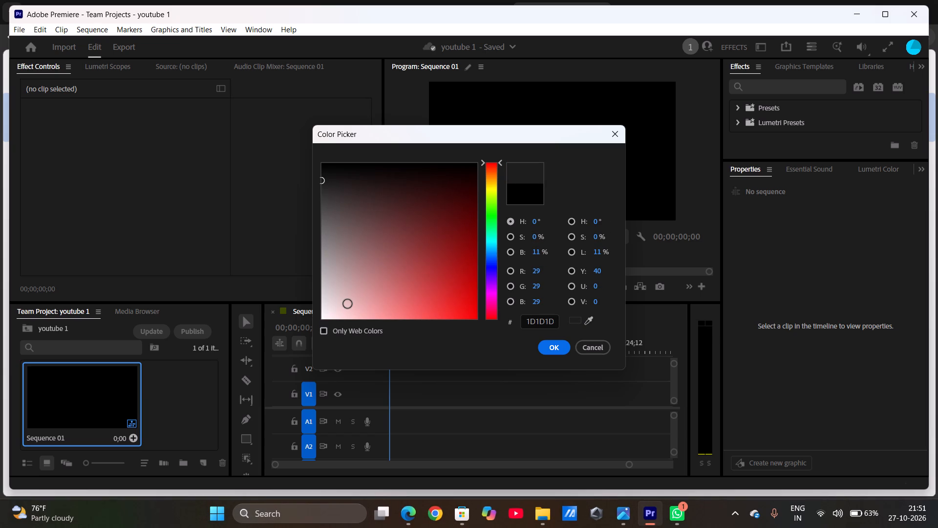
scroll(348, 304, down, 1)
Set the matte's color to near-white FAF5F4 and name the matte white solid.
click(325, 315)
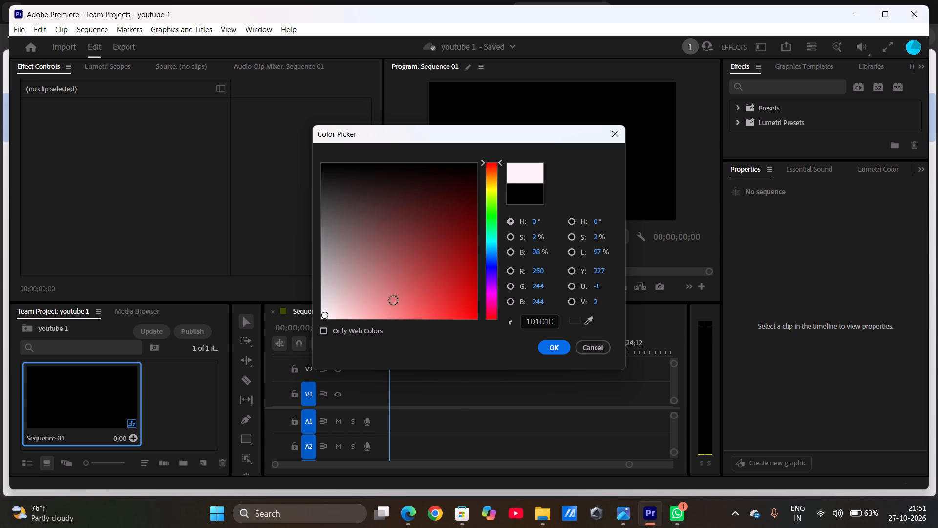
scroll(402, 298, down, 2)
scroll(491, 288, down, 1)
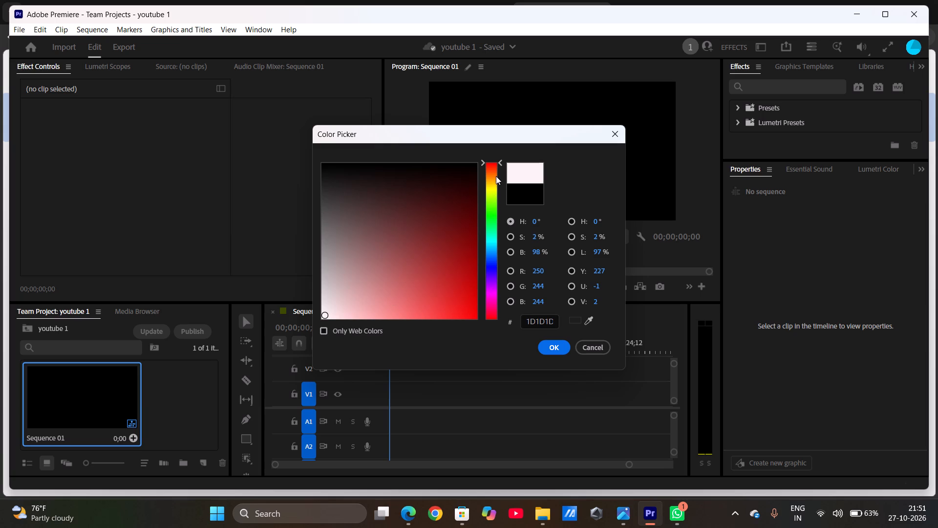
click(496, 170)
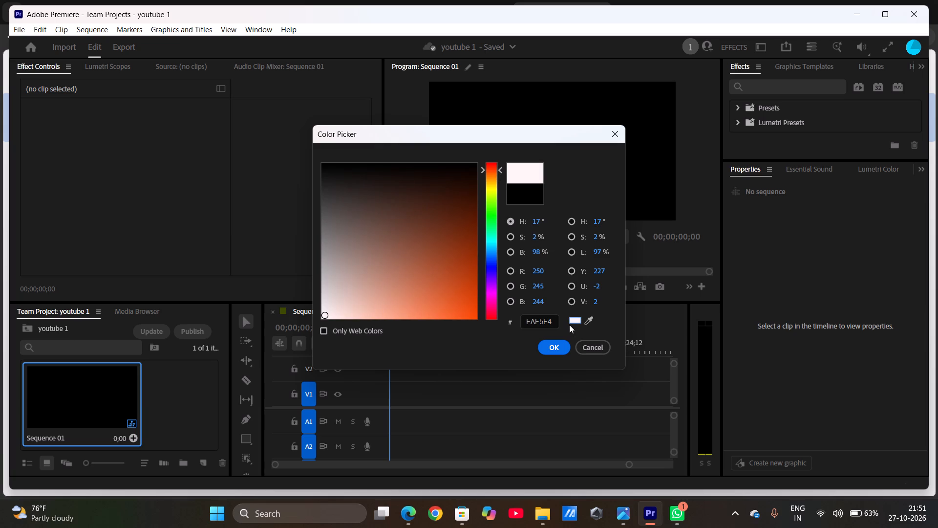
click(556, 350)
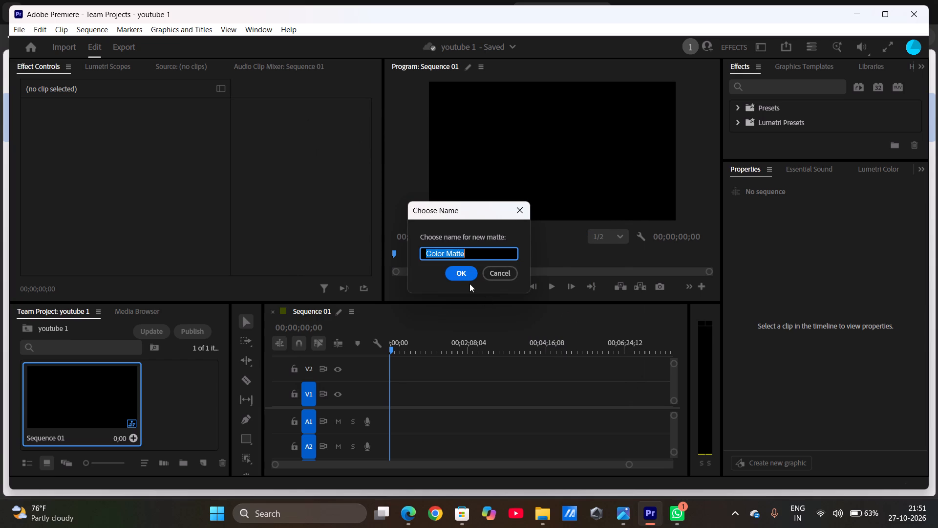
text(white solid)
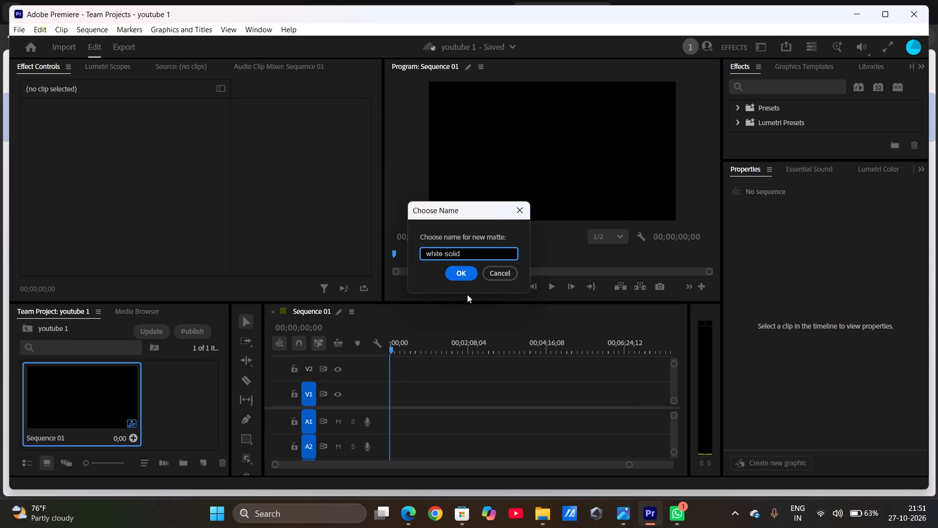
click(460, 277)
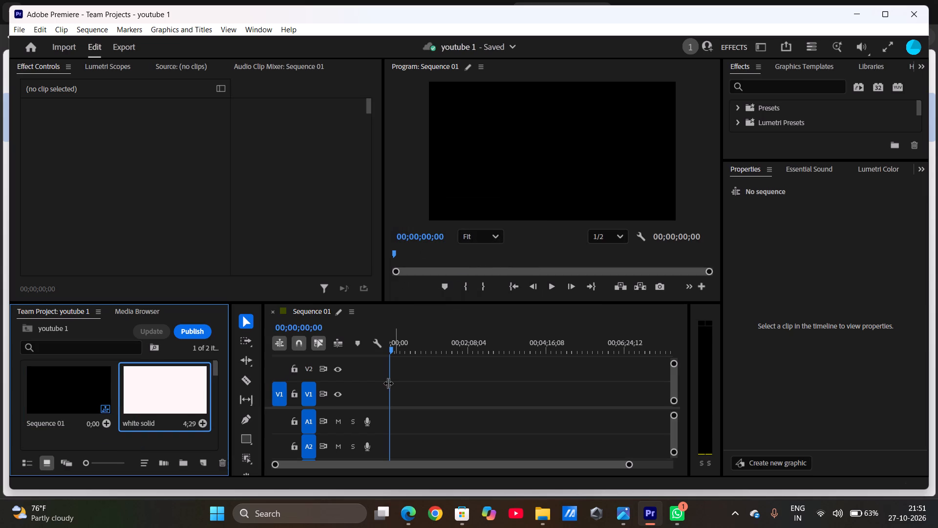
Make the timeline and Team Project areas taller by reducing the height of the Program monitor area.
scroll(404, 446, up, 1)
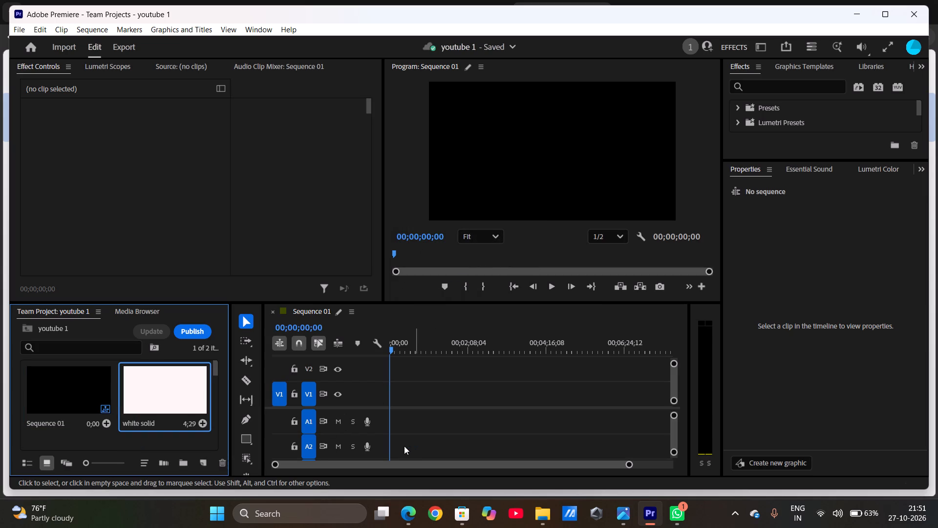
scroll(404, 446, down, 2)
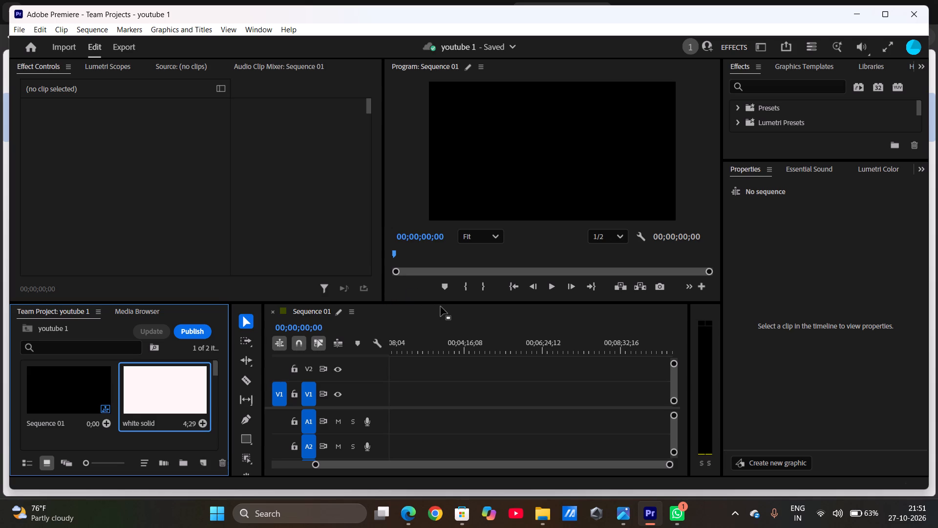
drag(442, 300, 432, 282)
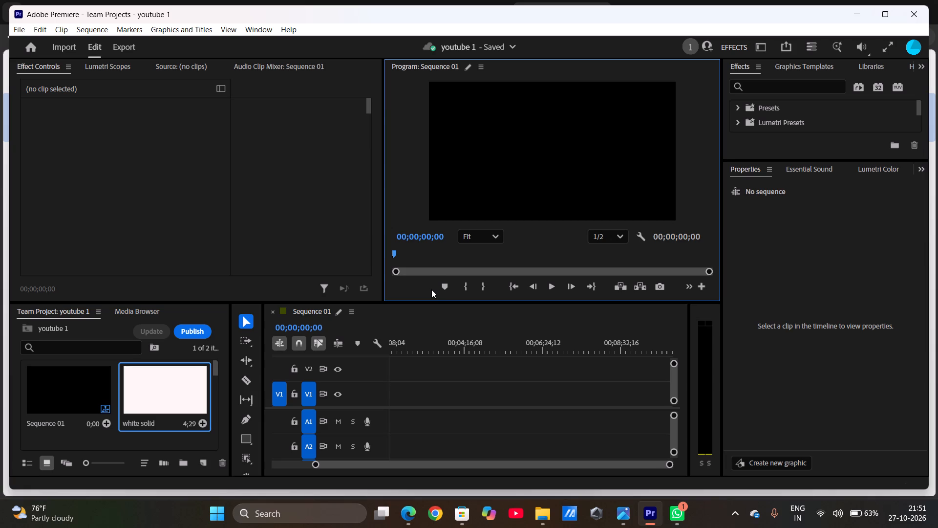
drag(430, 301, 426, 264)
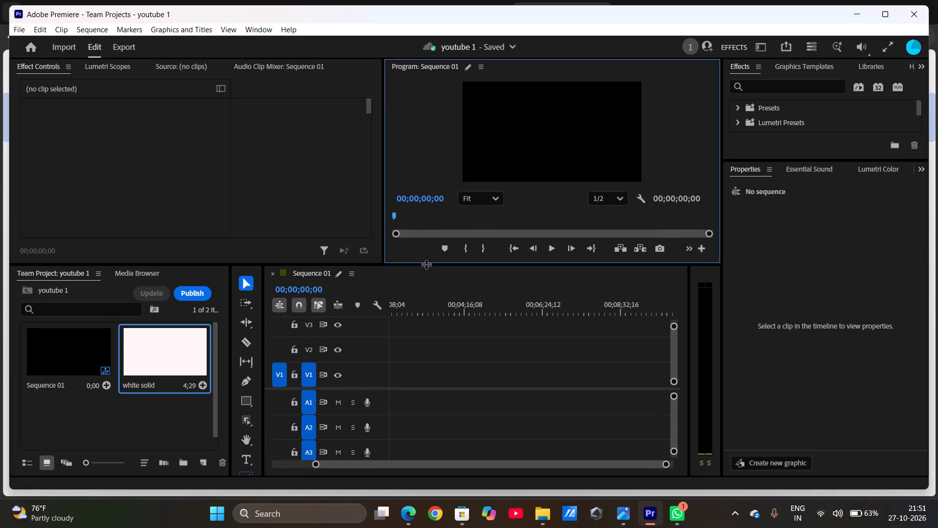
drag(426, 264, 425, 265)
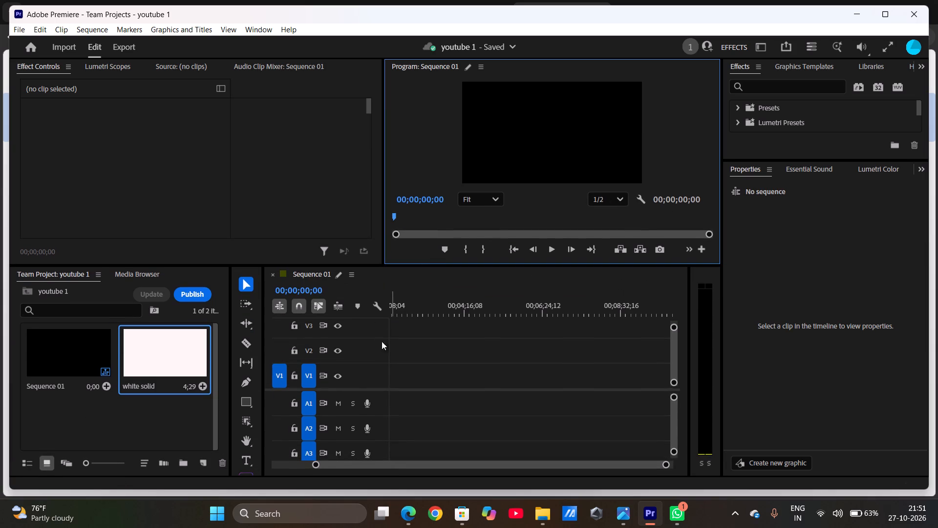
Place the white solid matte on track V1 of Sequence 01, a little over 3 minutes in.
drag(173, 354, 262, 362)
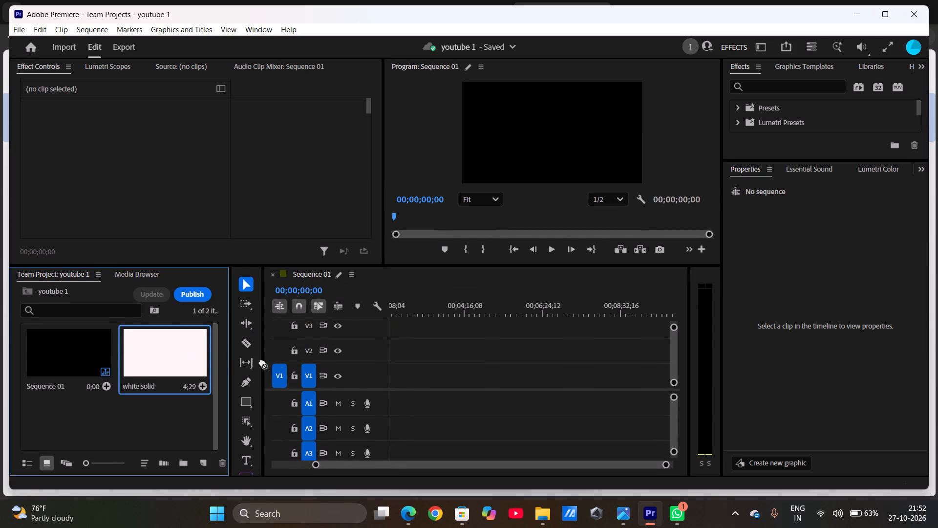
drag(262, 362, 422, 370)
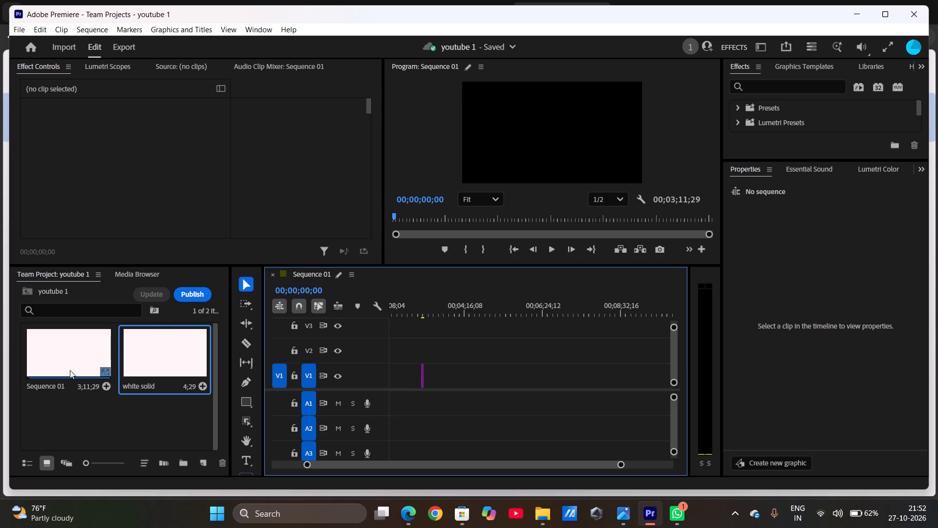
Place a second copy of the white solid matte on track V1, directly before the existing white solid clip.
scroll(70, 370, right, 1)
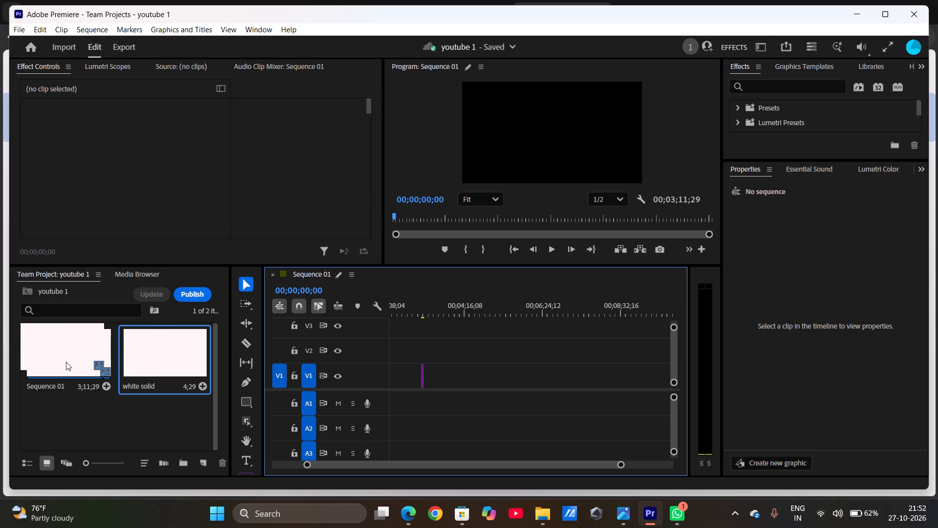
click(144, 412)
drag(153, 361, 302, 370)
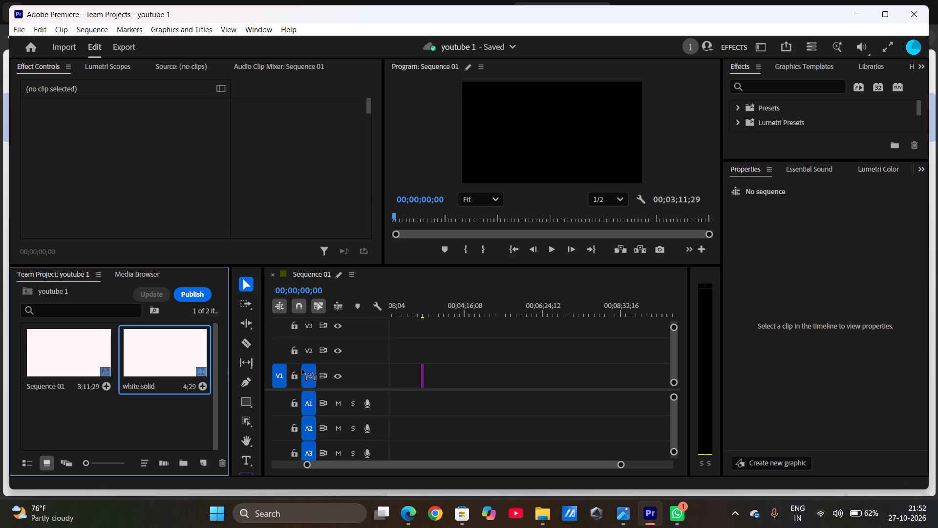
drag(302, 370, 417, 378)
click(417, 378)
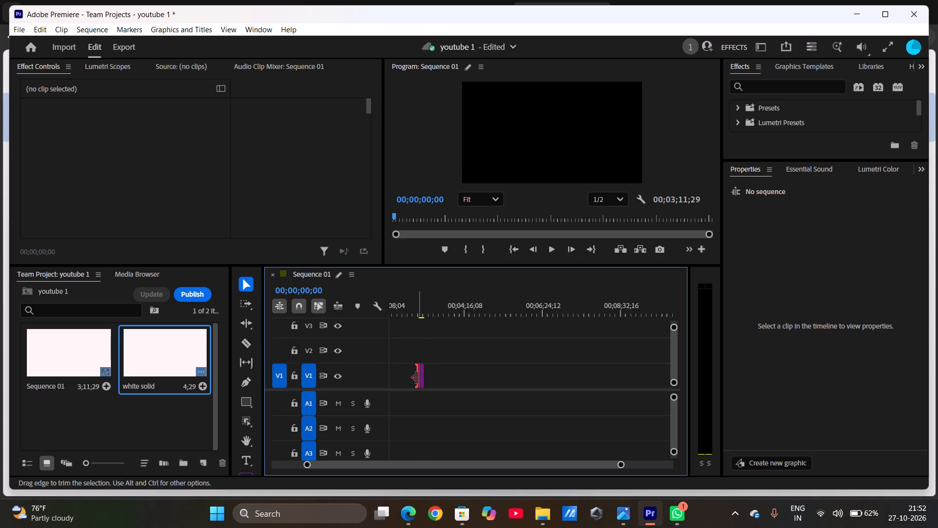
click(386, 379)
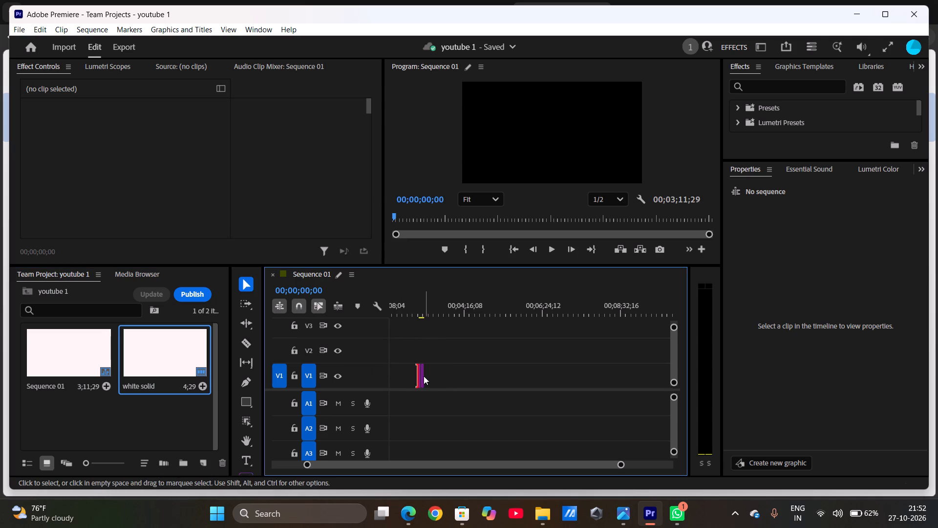
Start playback and extend the start of the new white solid clip back to near the beginning of Sequence 01.
click(552, 244)
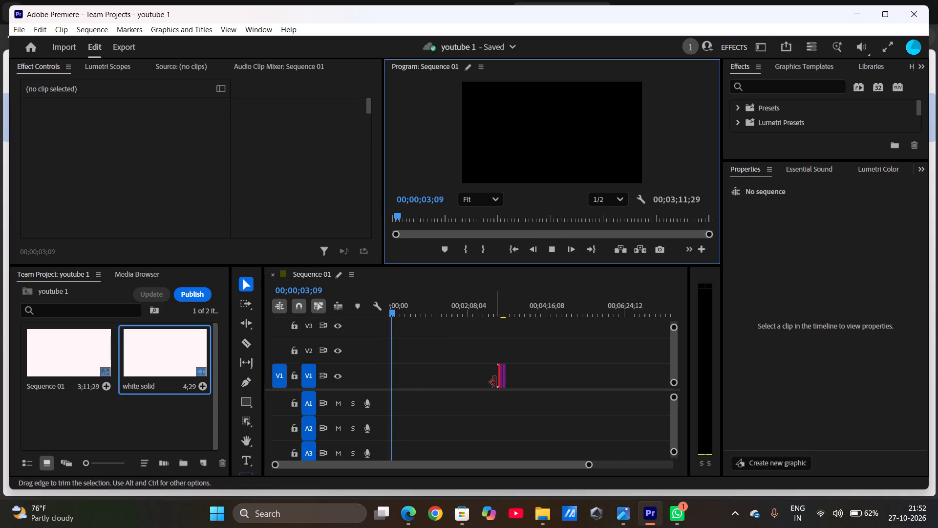
drag(495, 382, 341, 387)
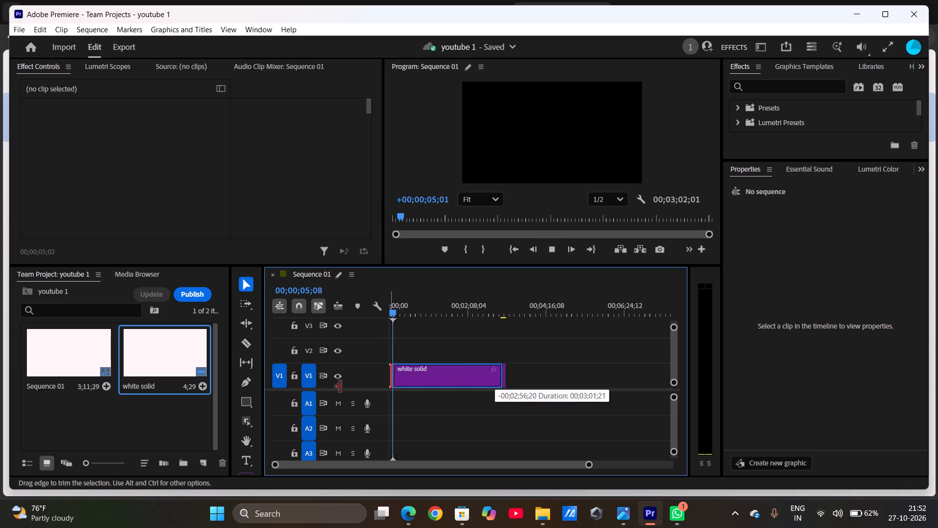
drag(341, 387, 337, 386)
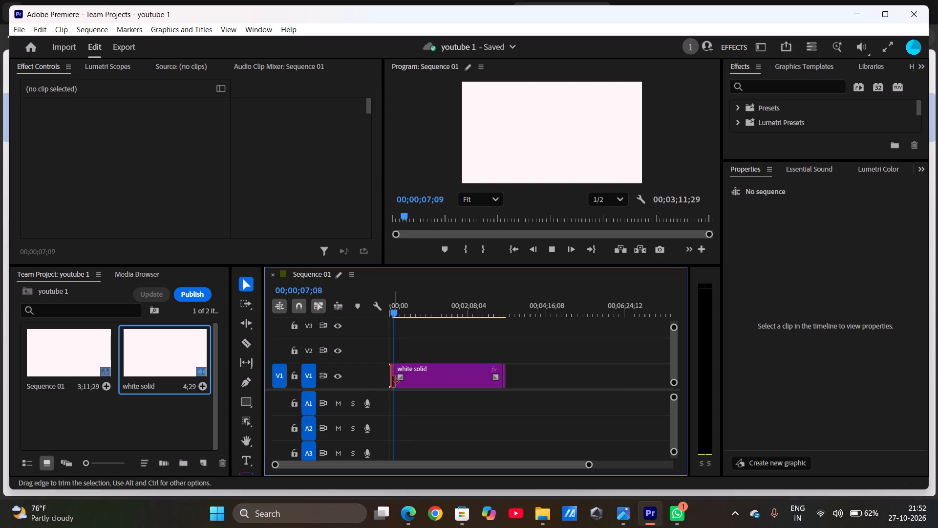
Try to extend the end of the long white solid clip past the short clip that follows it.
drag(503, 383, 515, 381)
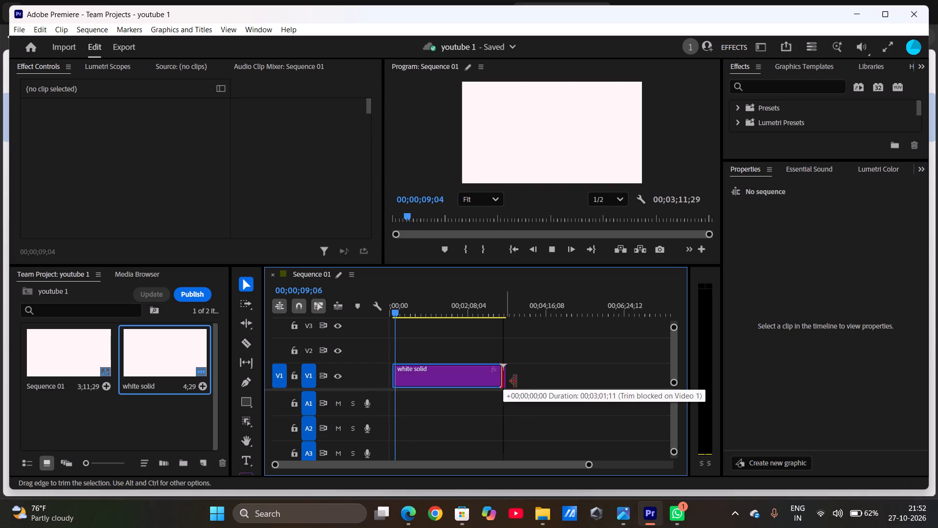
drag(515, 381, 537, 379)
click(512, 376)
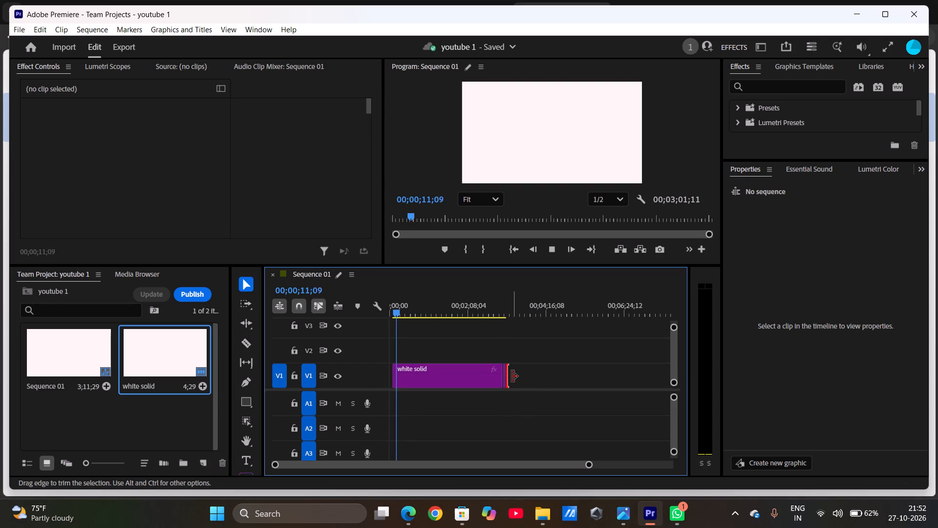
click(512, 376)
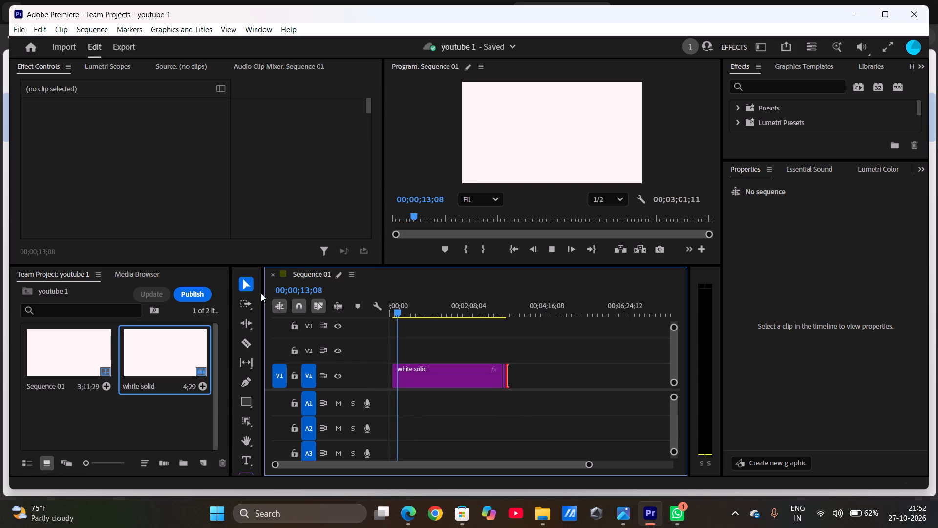
Delete the short white solid clip that follows the long one on track V1.
click(241, 283)
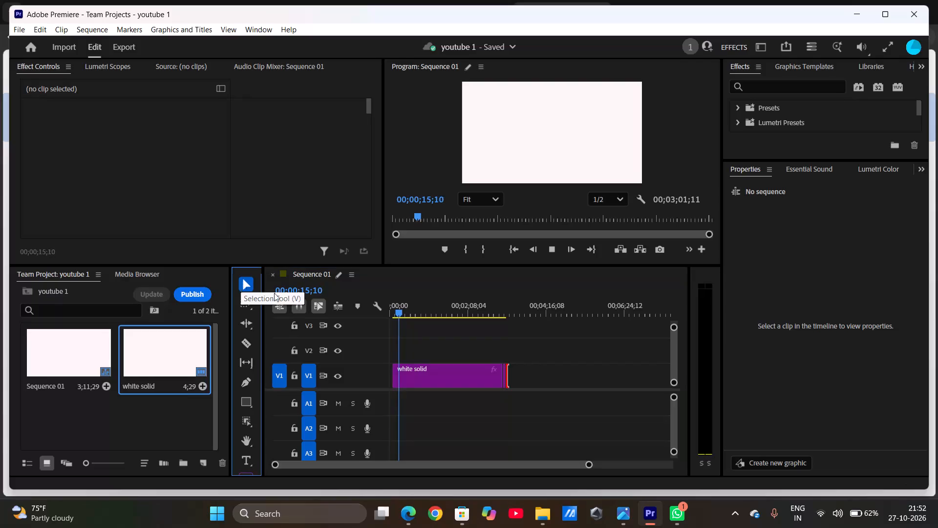
click(519, 382)
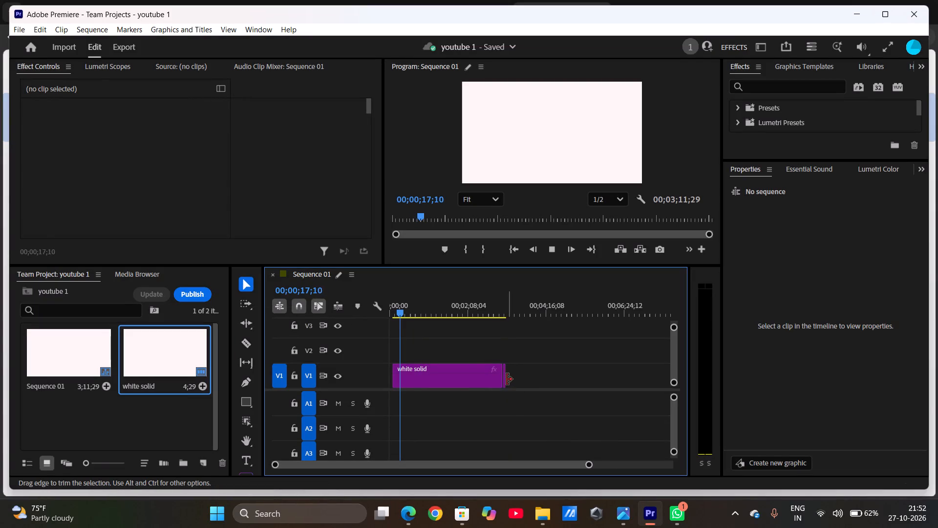
click(506, 379)
key(BackSpace)
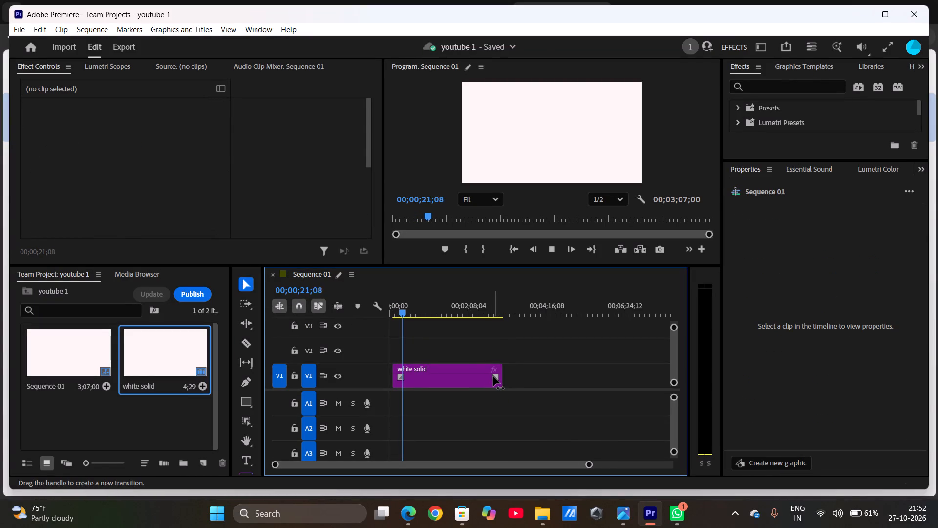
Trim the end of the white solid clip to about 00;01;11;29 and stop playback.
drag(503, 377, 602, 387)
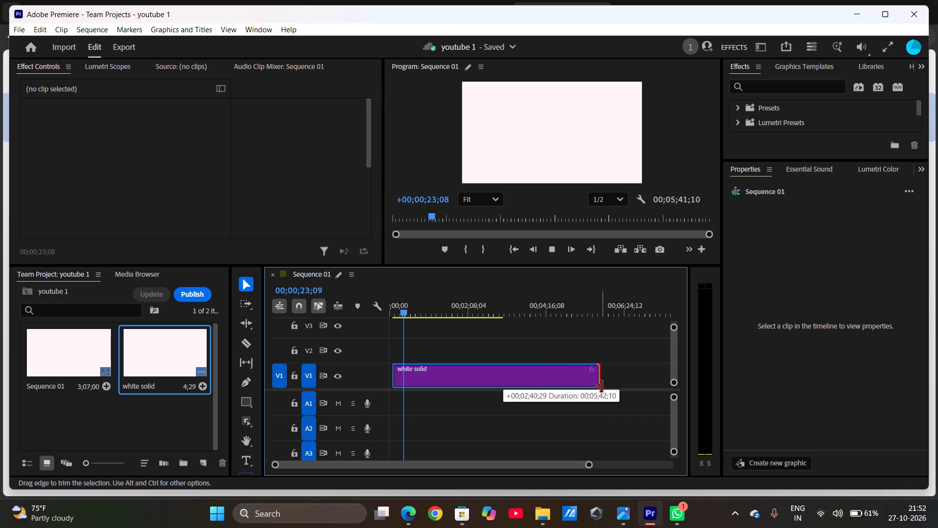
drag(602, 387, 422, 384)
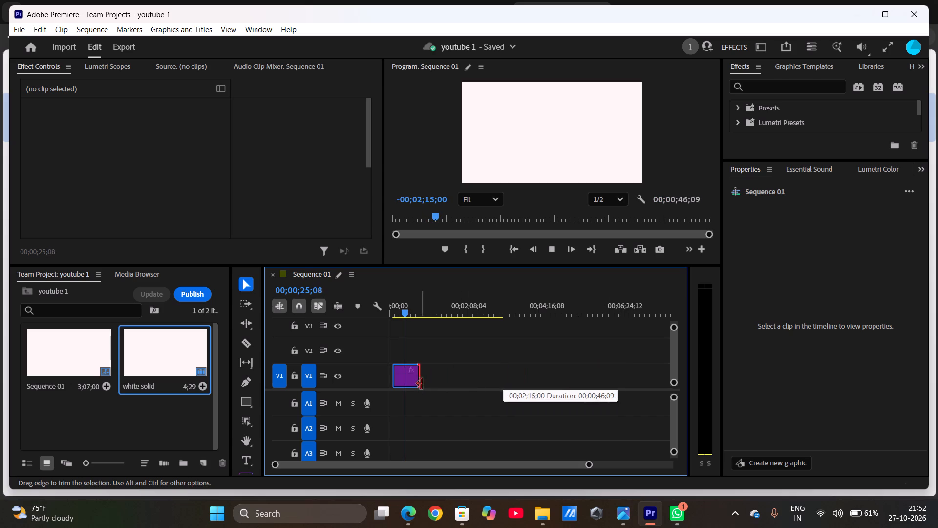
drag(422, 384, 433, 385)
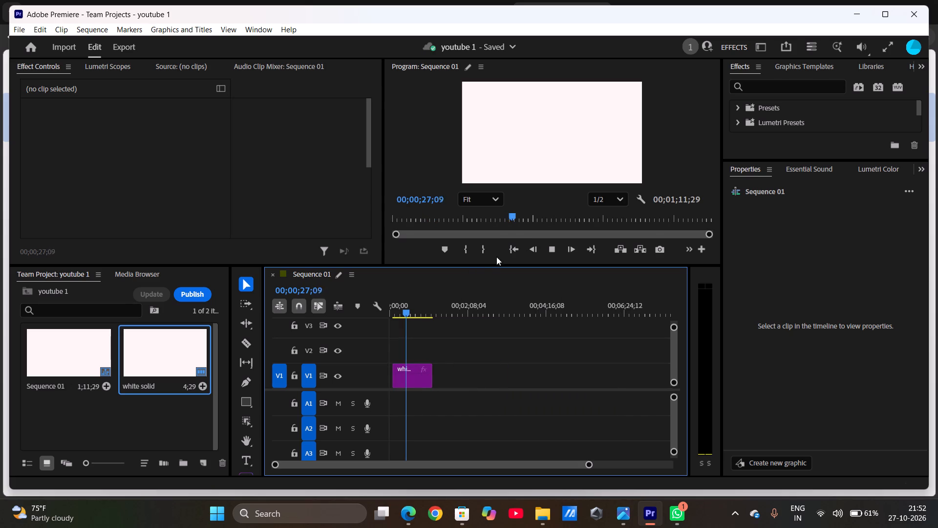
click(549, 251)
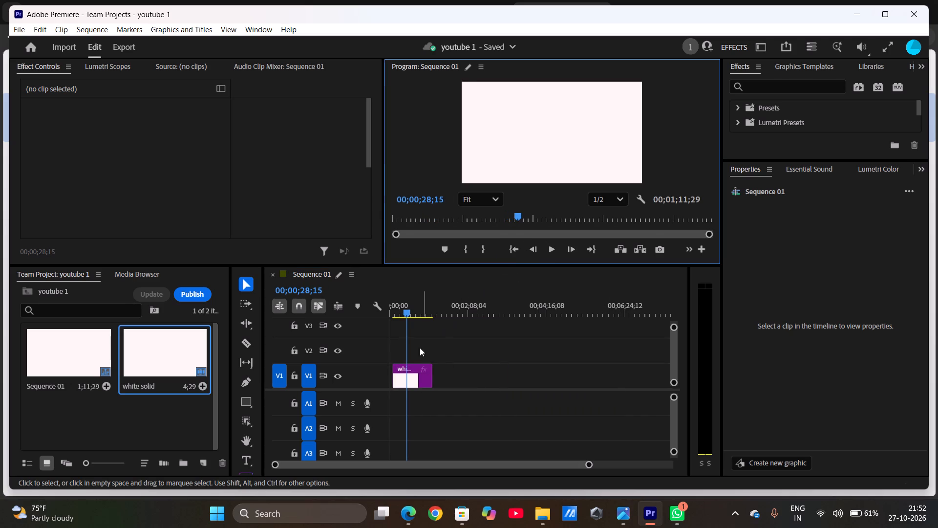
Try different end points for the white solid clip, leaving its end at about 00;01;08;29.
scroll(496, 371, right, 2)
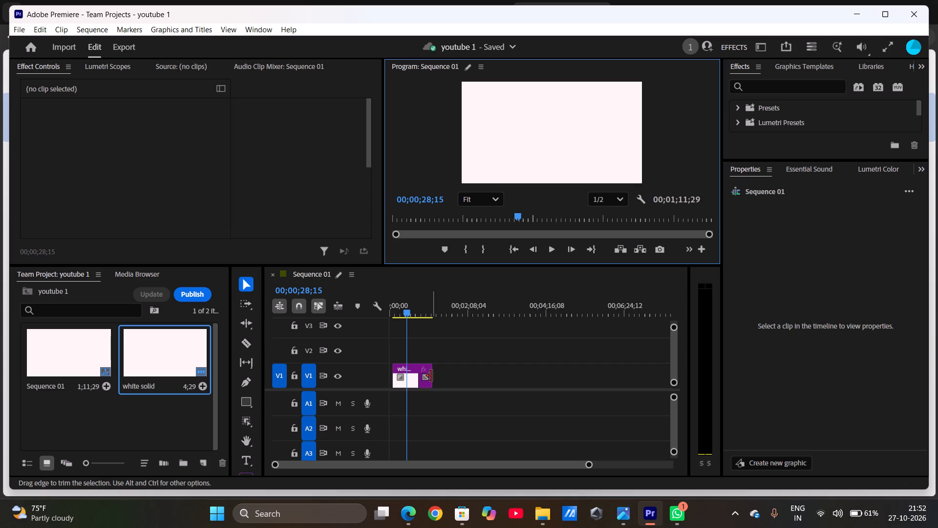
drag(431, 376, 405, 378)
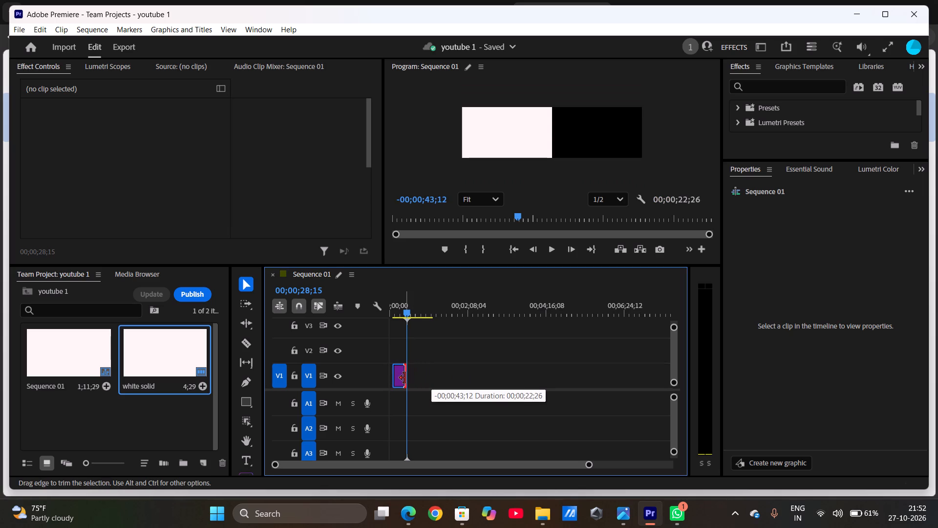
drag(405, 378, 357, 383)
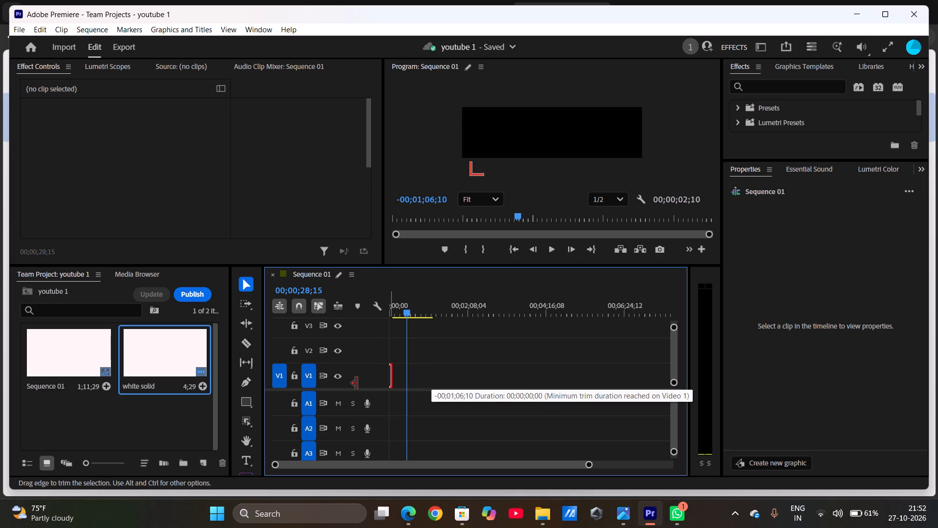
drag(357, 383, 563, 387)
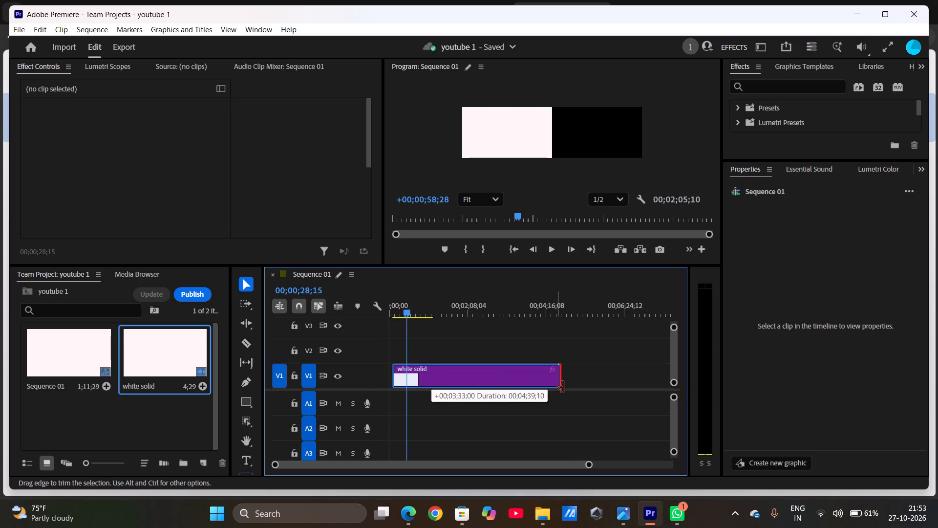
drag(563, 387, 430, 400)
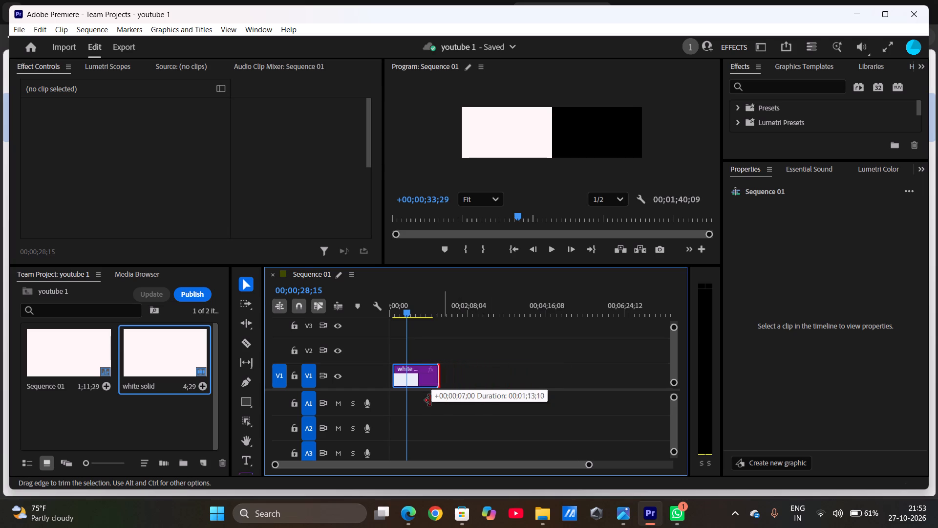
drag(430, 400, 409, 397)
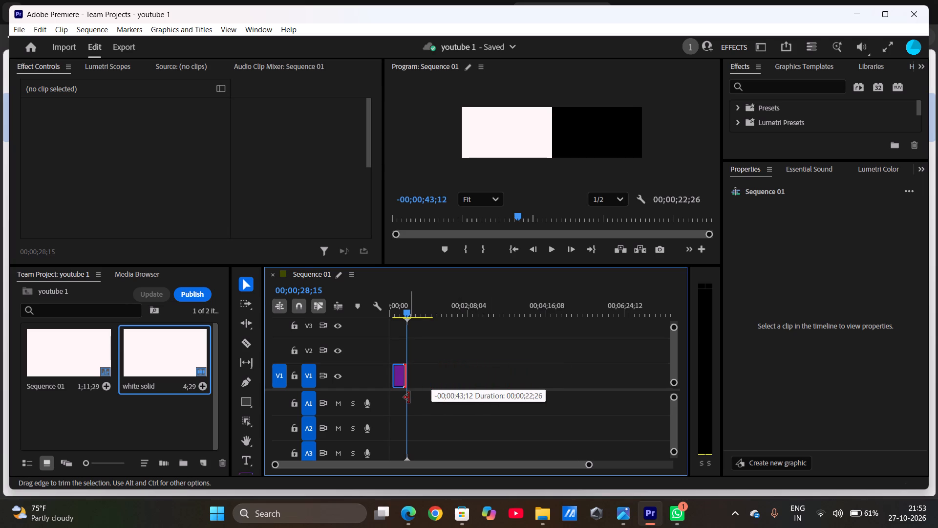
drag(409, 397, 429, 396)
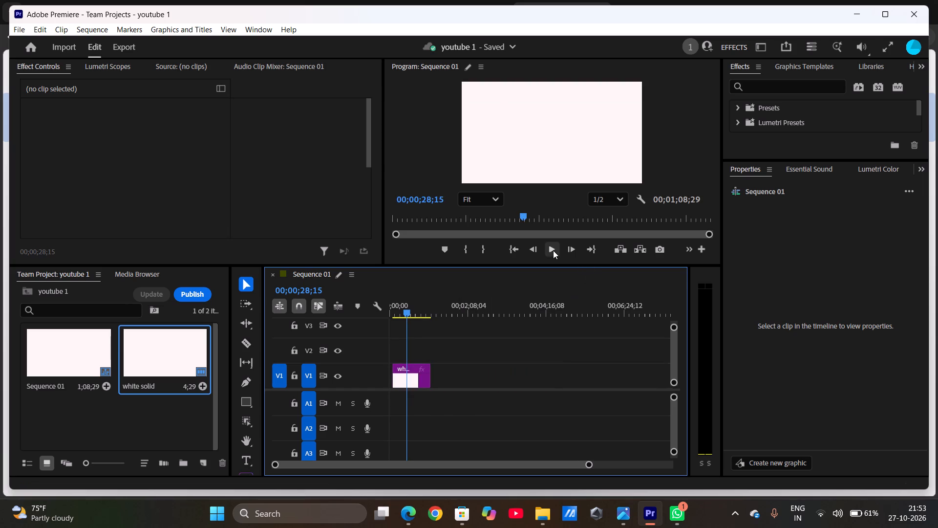
Play the sequence, scrub beyond the end of the white solid clip, and return the playhead to 00;00;00;00.
click(550, 251)
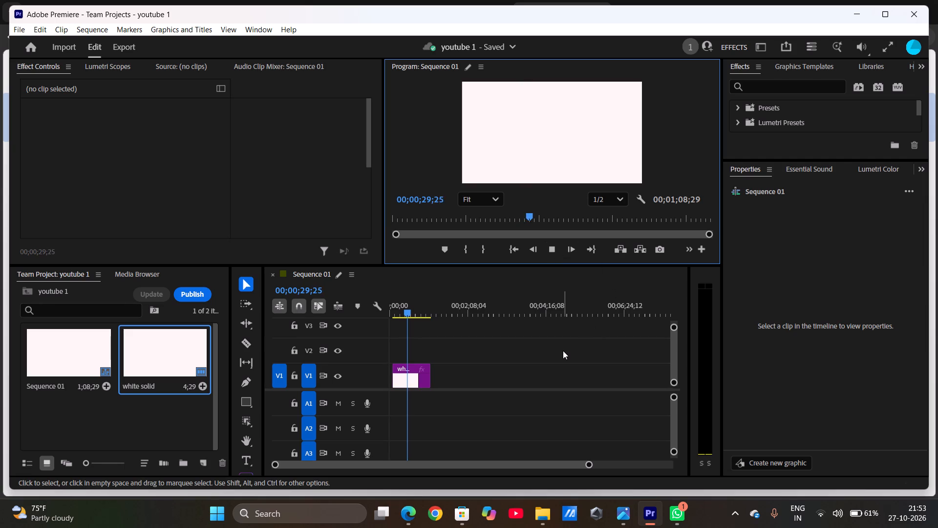
scroll(563, 351, right, 5)
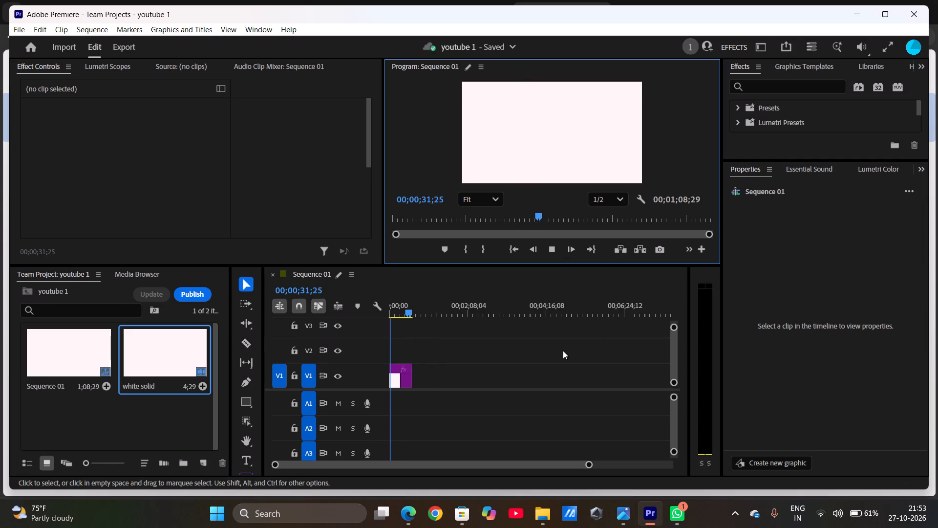
scroll(563, 351, right, 1)
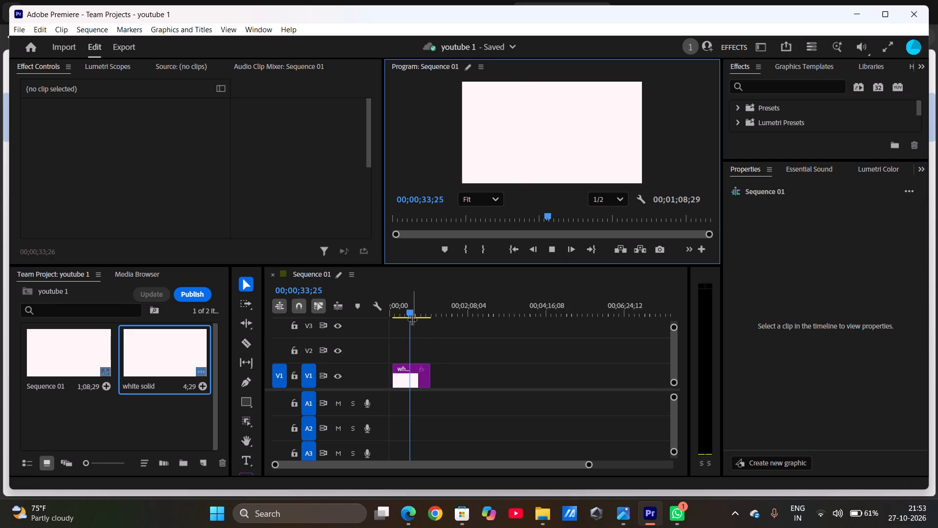
drag(412, 312, 450, 313)
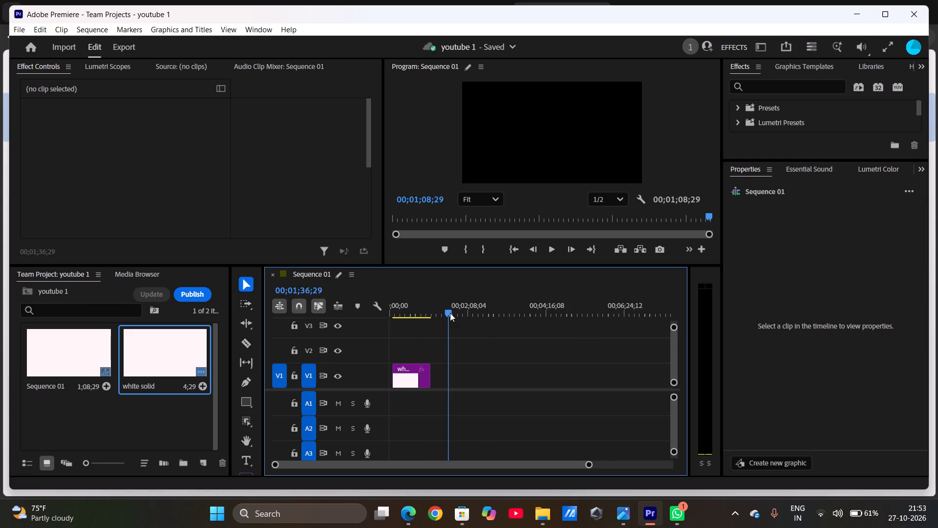
drag(450, 313, 350, 327)
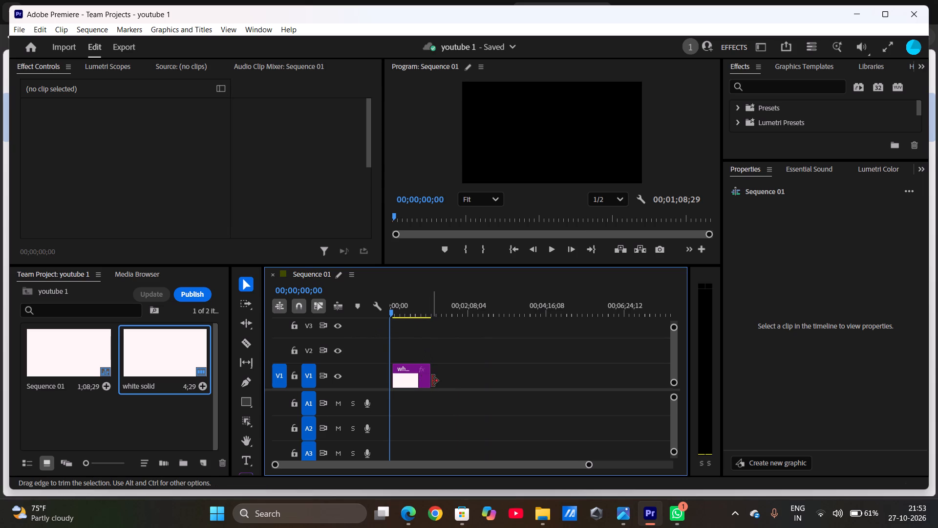
Shorten the white solid clip on track V1 by trimming its end to about 00;00;33;28.
drag(432, 381, 417, 380)
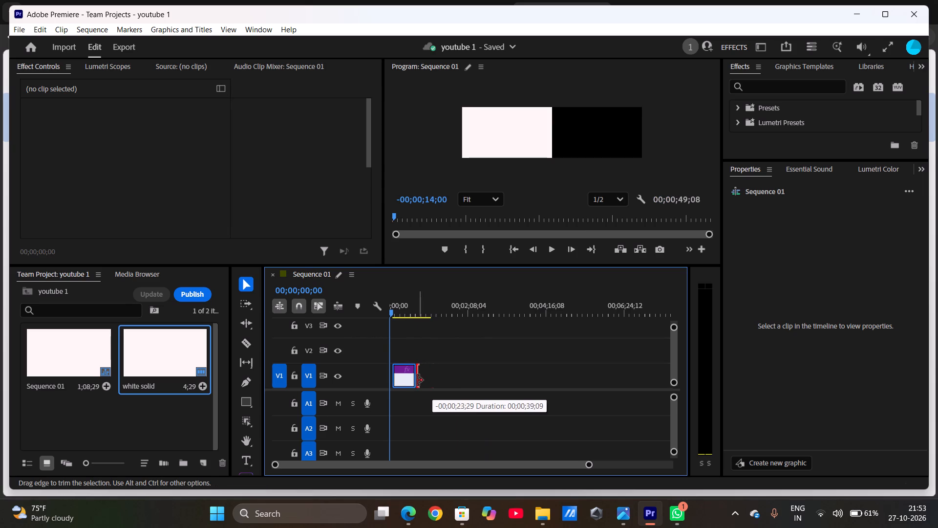
drag(417, 380, 411, 381)
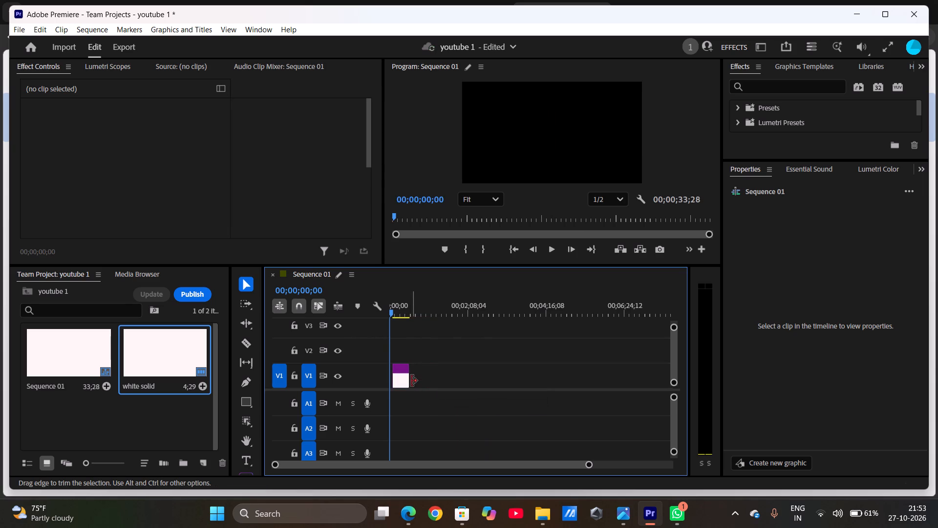
click(407, 383)
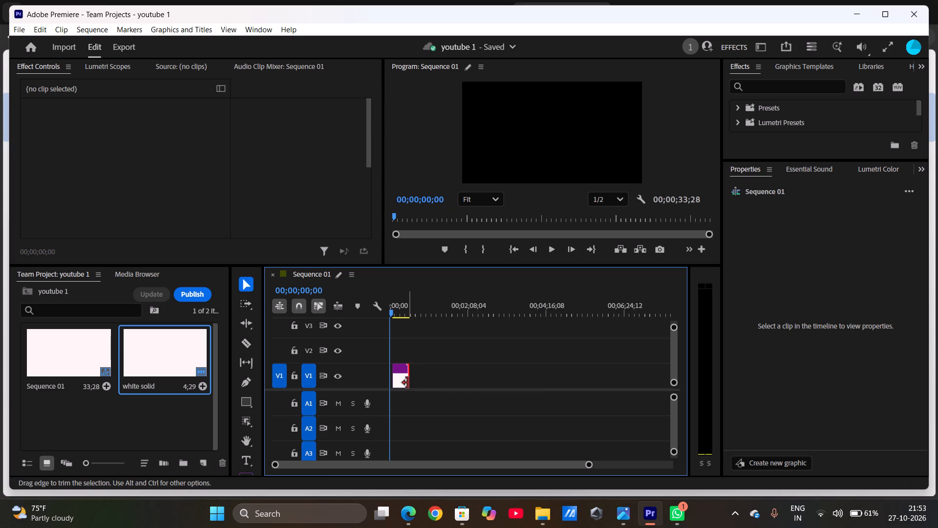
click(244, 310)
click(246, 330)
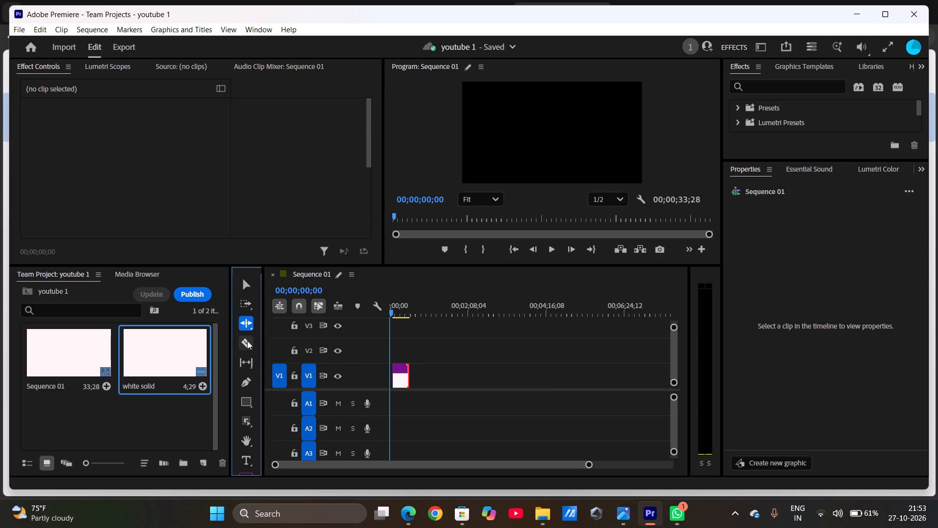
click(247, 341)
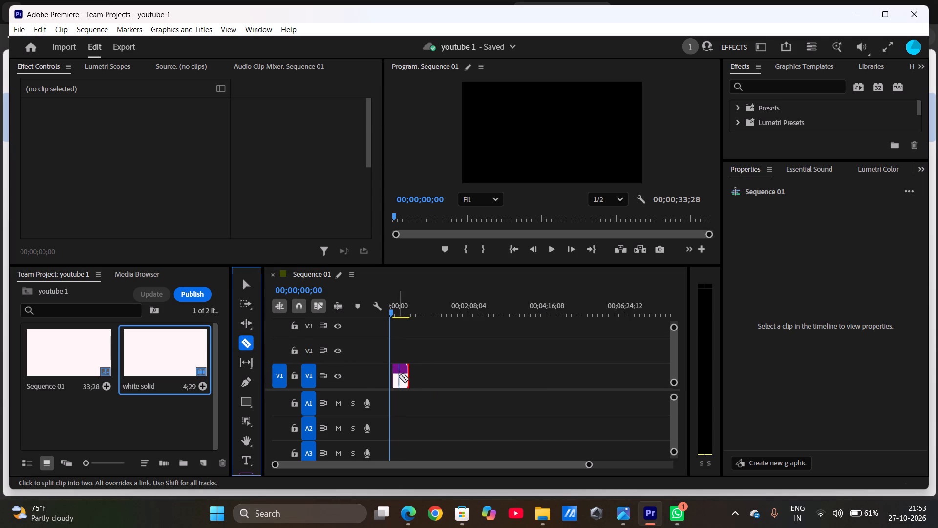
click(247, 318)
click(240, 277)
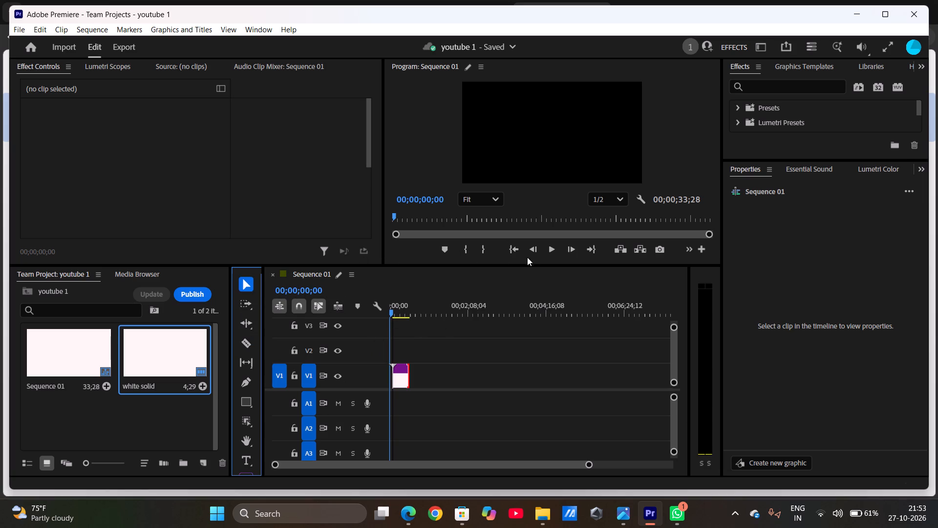
Play the opening of the sequence twice, returning the playhead to 00;00;00;00 after each playback.
click(556, 250)
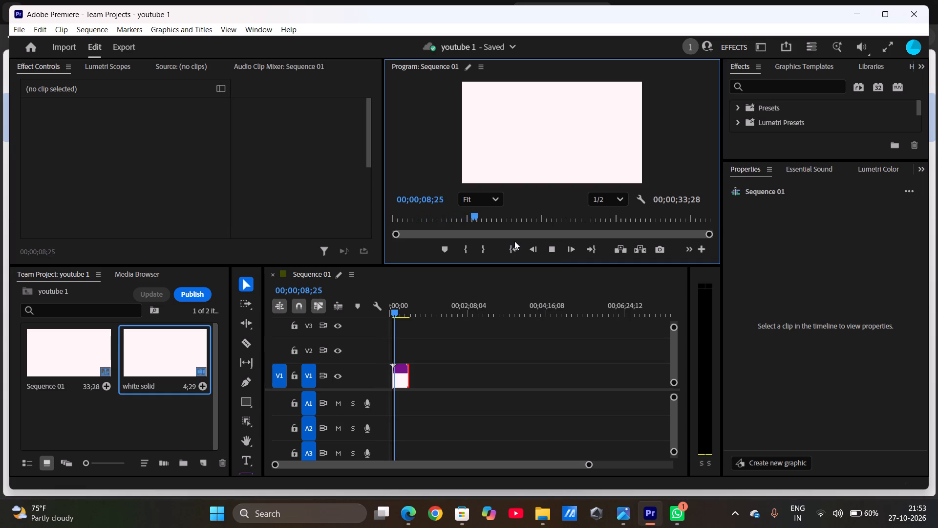
click(513, 255)
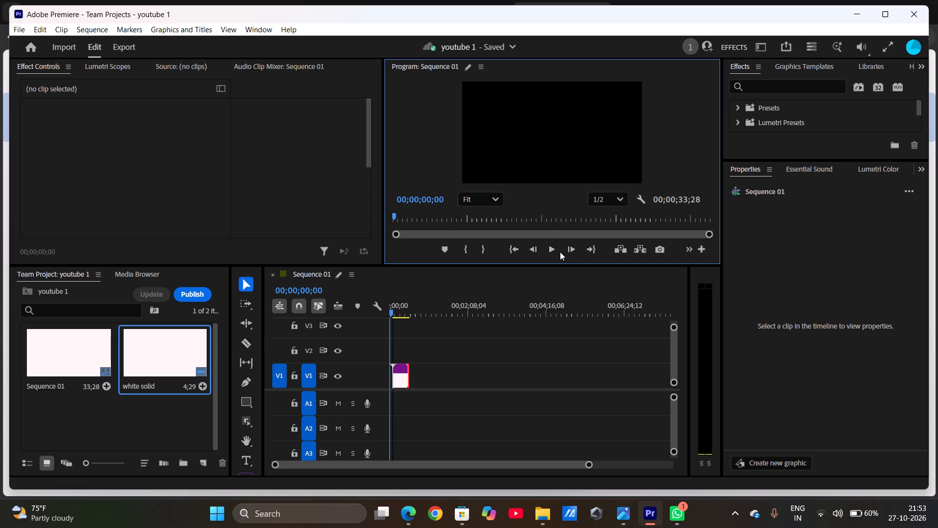
click(553, 253)
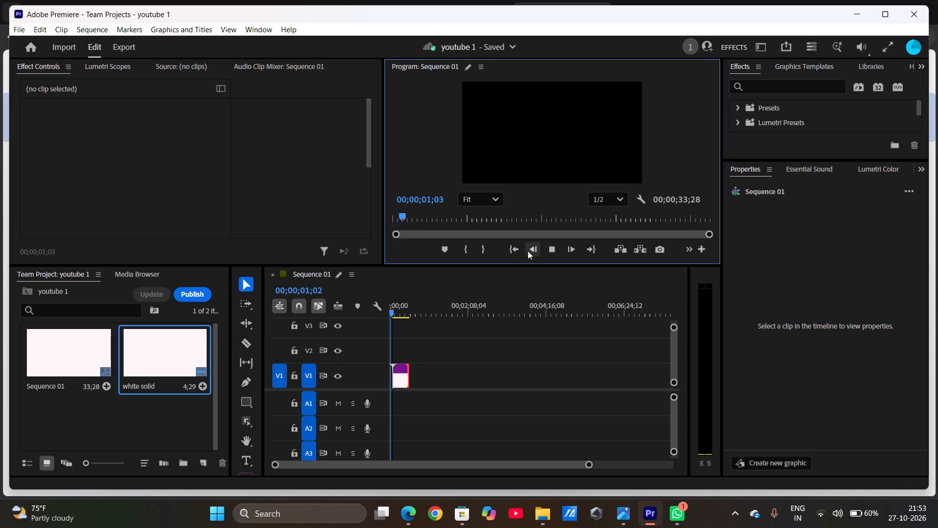
click(519, 247)
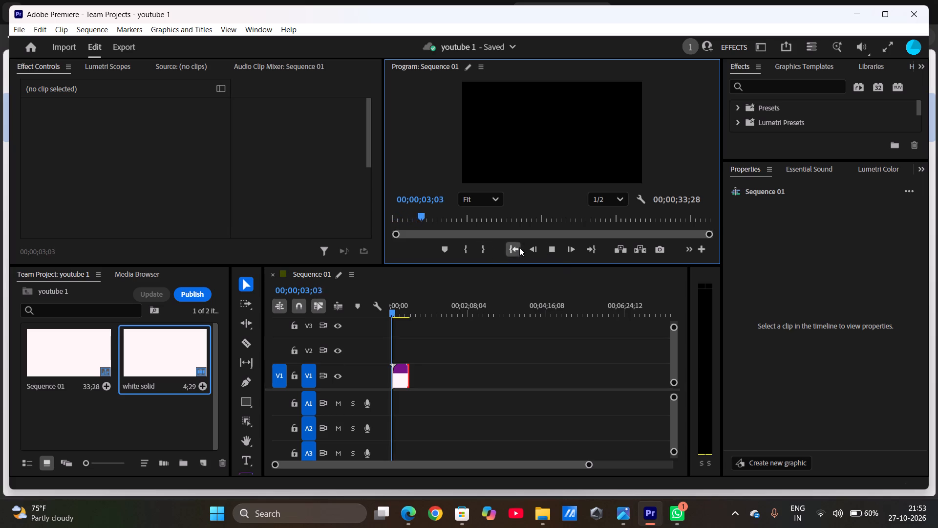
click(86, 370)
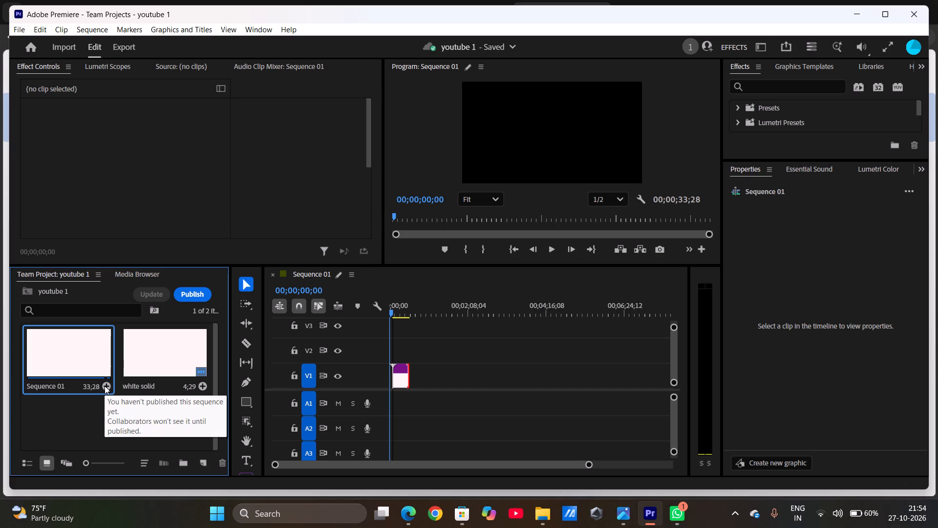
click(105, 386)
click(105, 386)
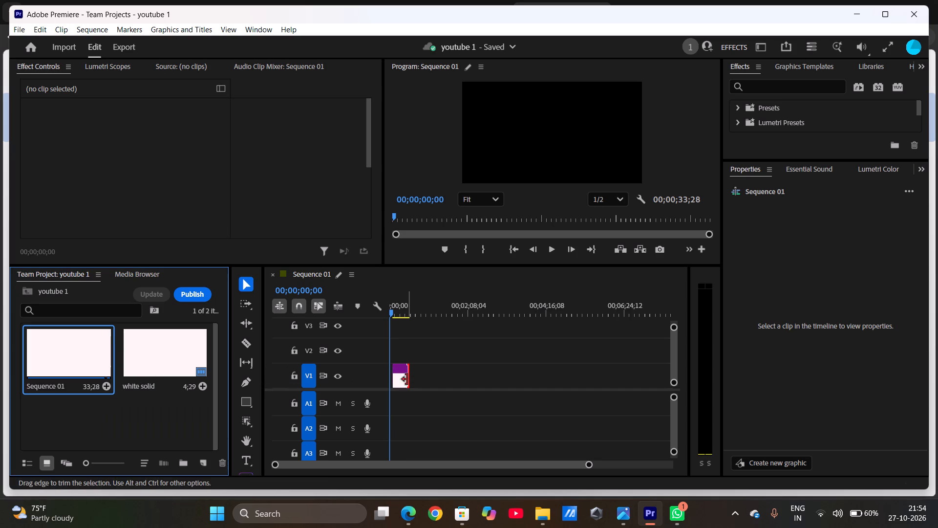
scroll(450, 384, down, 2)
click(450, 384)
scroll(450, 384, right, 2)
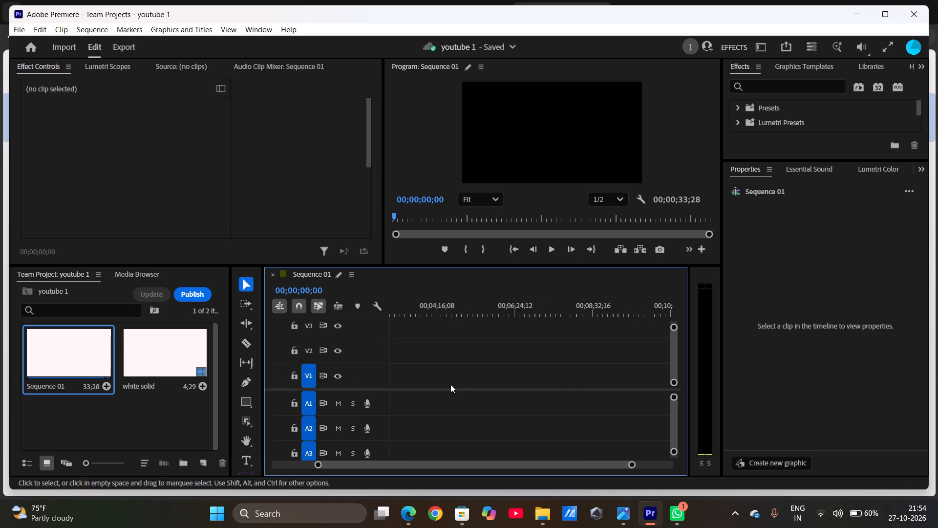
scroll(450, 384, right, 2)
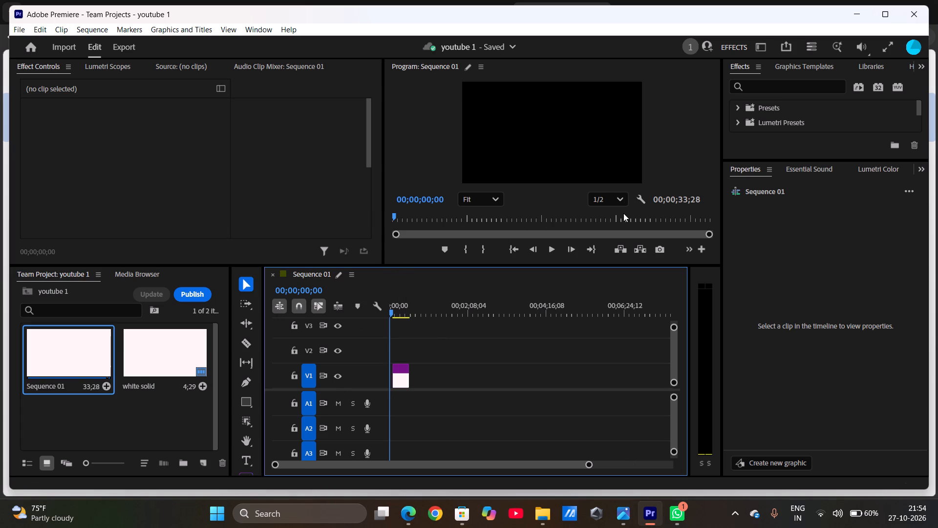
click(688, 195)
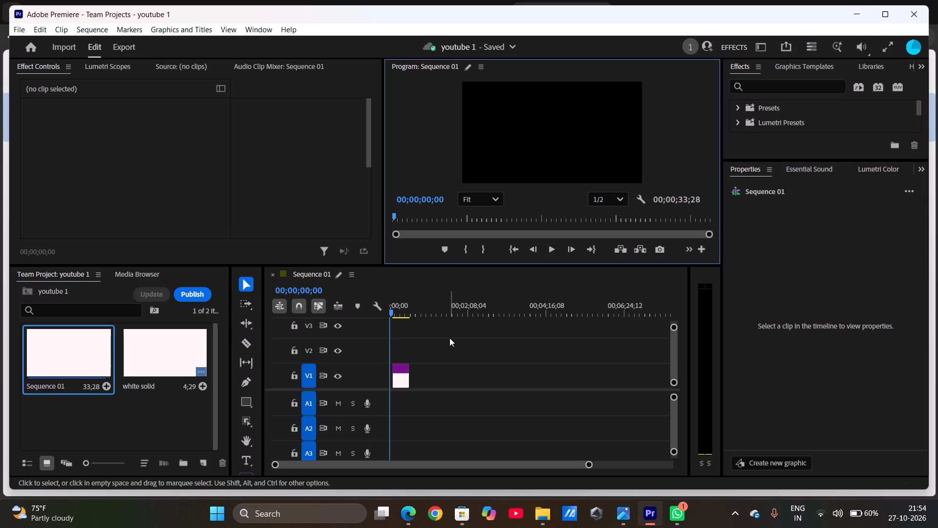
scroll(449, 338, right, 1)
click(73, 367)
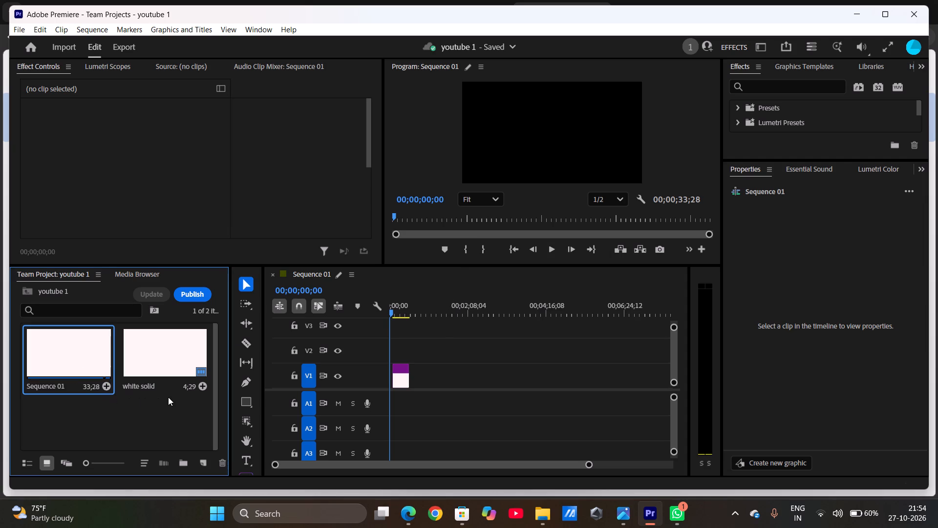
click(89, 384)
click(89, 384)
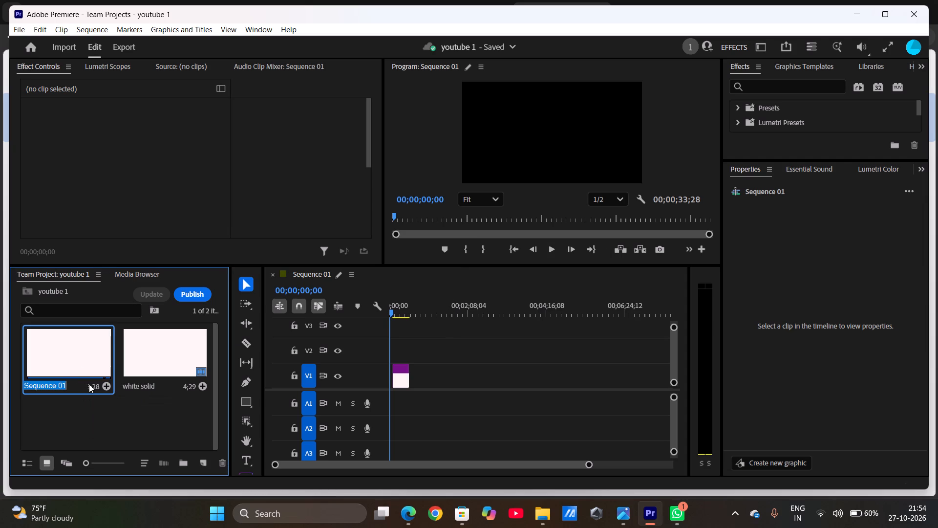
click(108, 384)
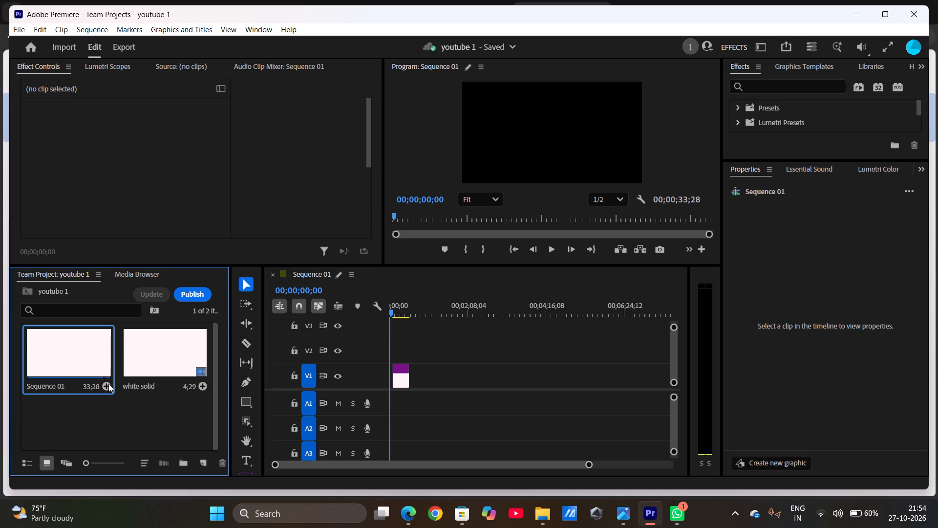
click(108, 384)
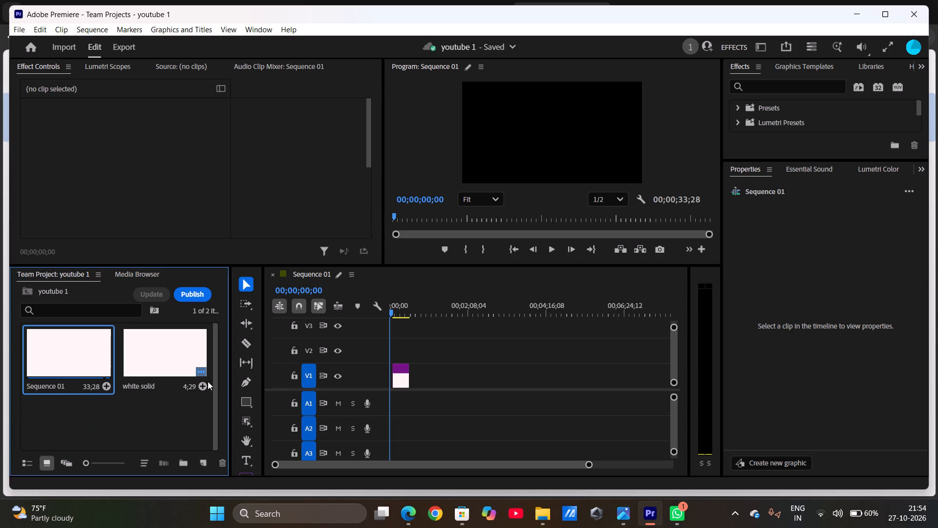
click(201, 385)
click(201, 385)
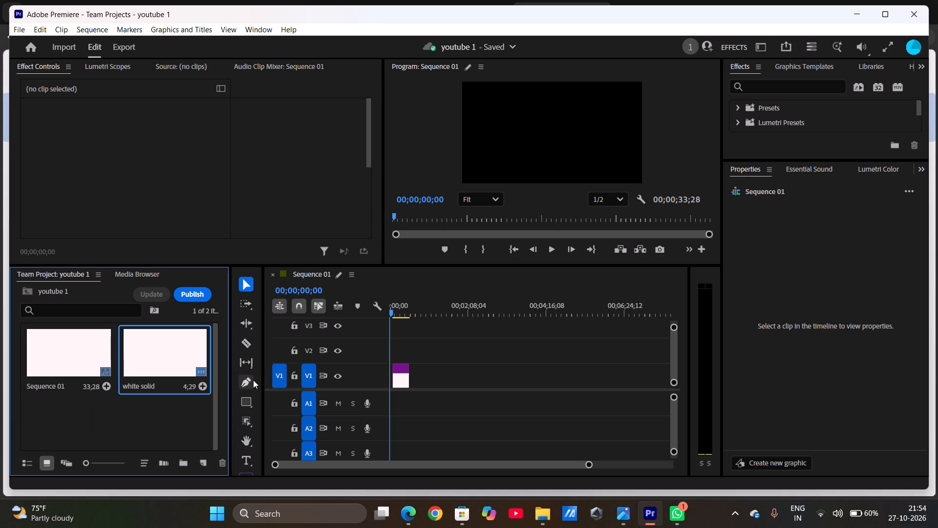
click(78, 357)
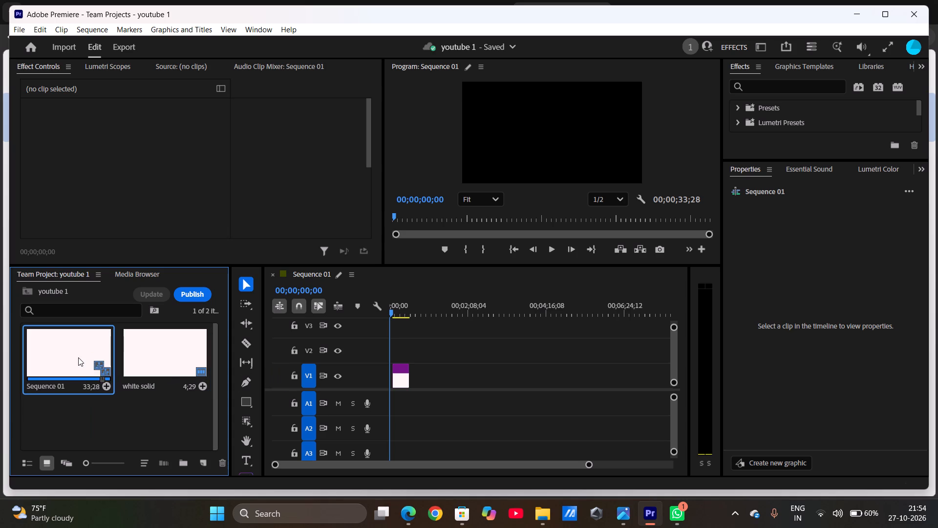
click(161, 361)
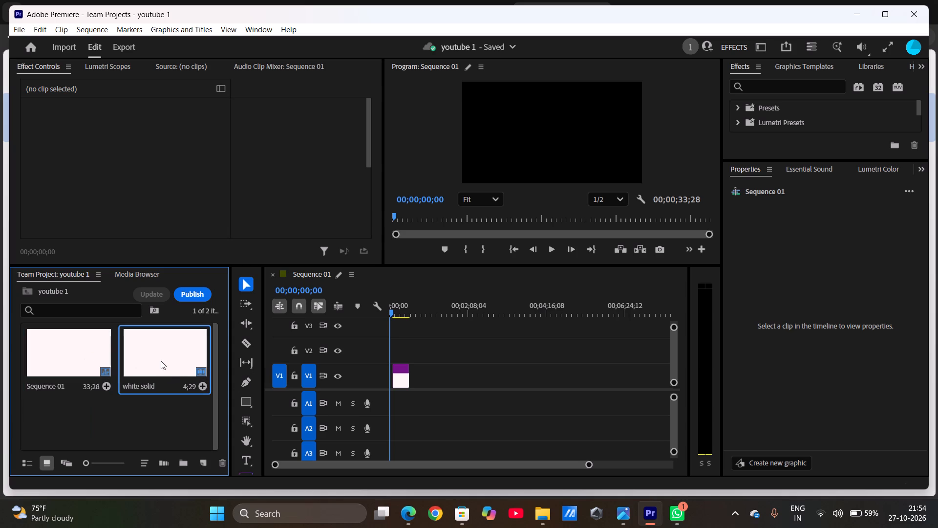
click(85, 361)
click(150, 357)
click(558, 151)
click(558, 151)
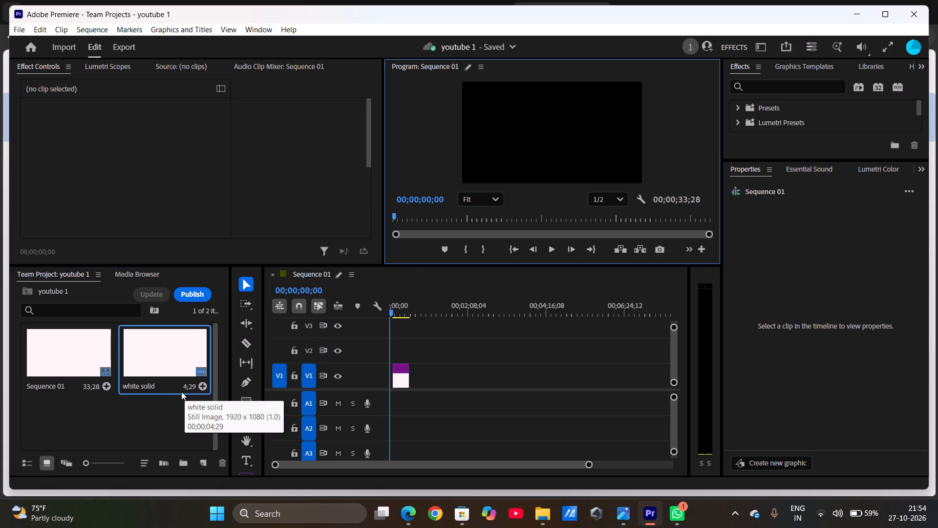
Extend the start of the white solid clip on V1 back to 00;00;00;00 and play the sequence from its beginning.
click(409, 375)
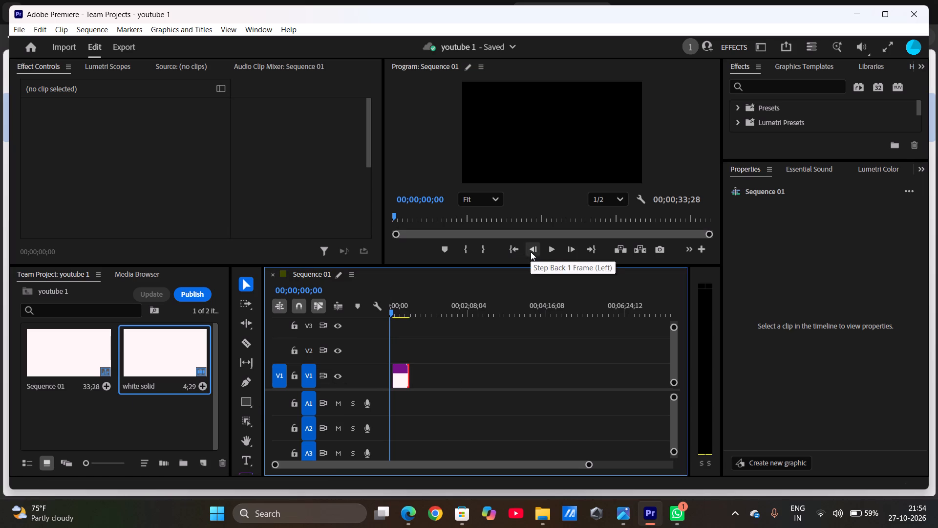
click(551, 254)
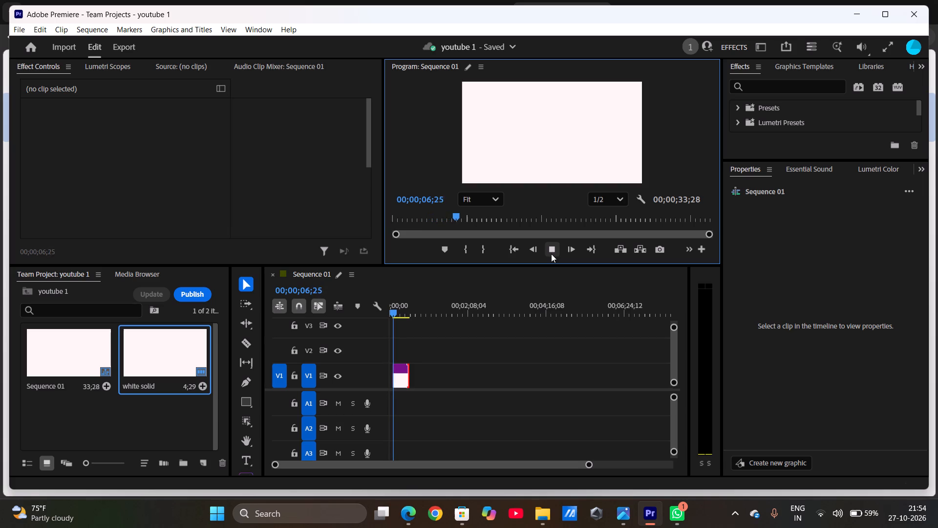
click(393, 376)
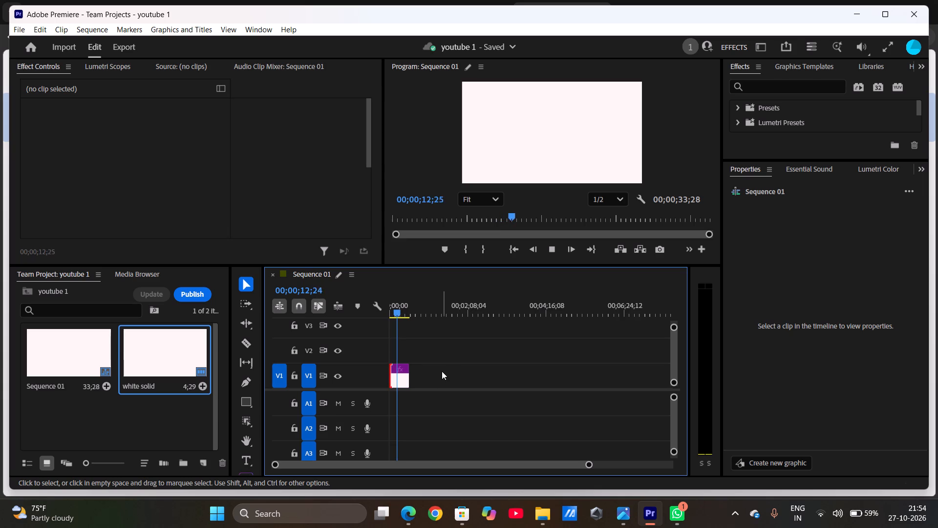
click(518, 250)
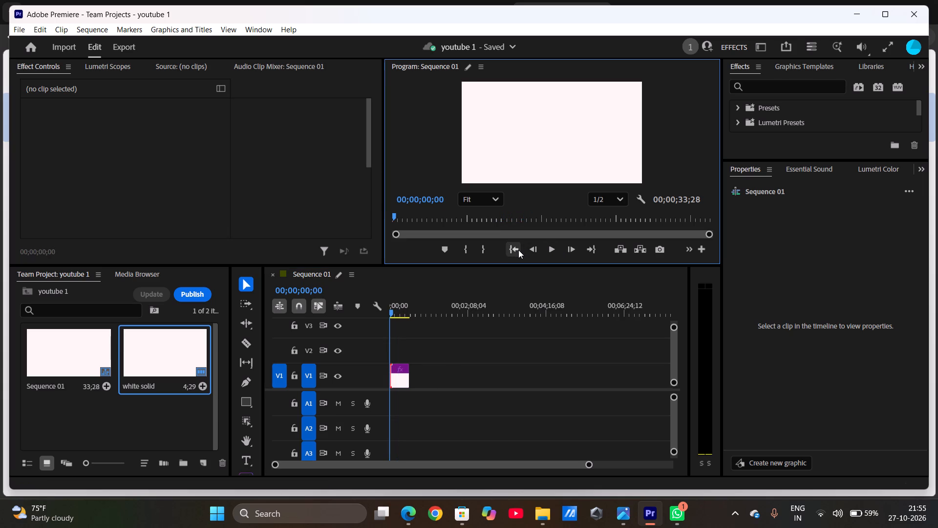
click(551, 247)
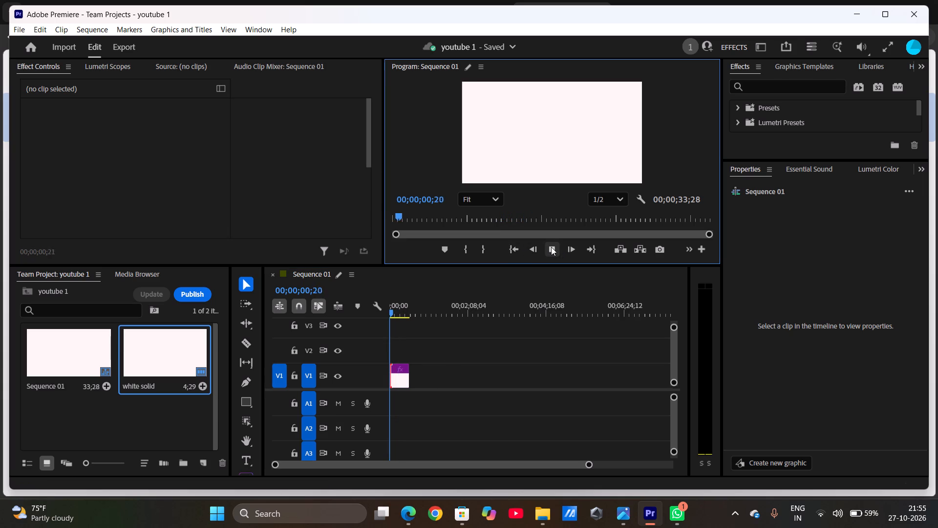
click(550, 247)
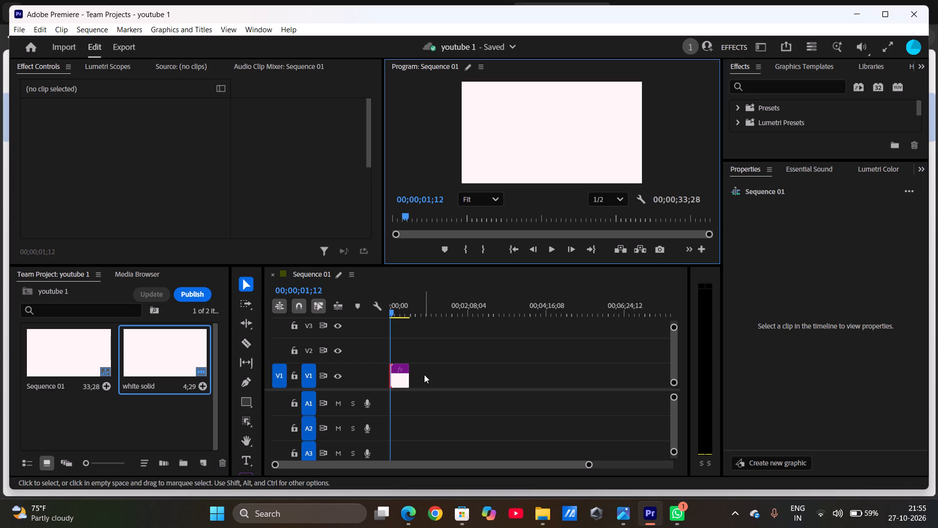
Trim the end of the white solid clip on V1 to 00;00;29;28.
click(405, 377)
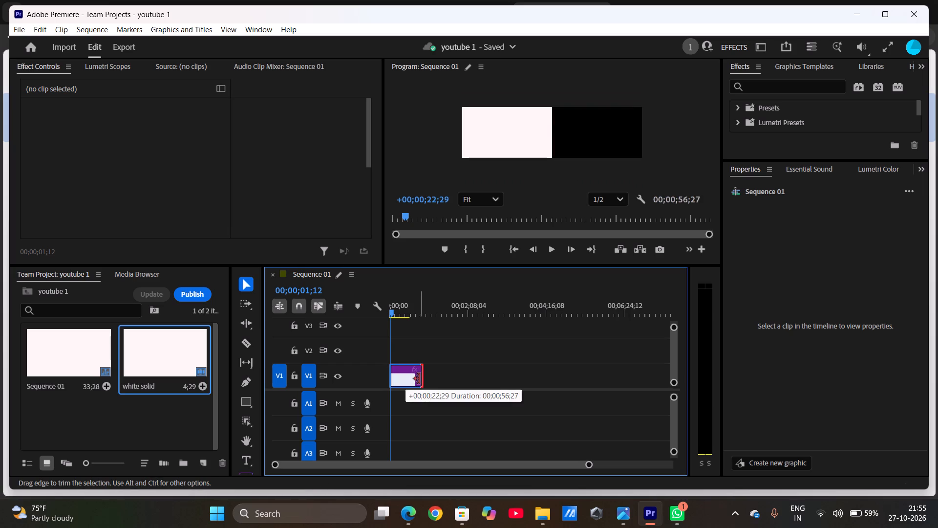
click(403, 380)
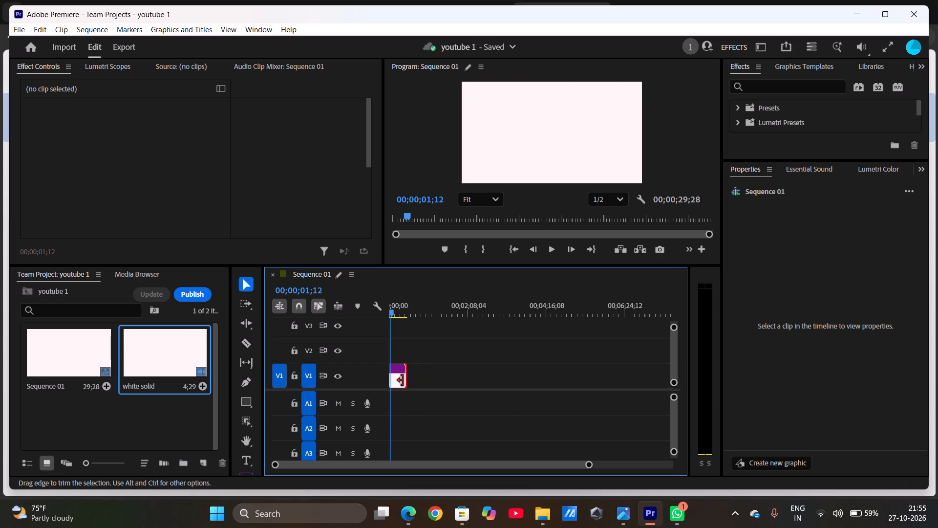
Ripple-trim the white solid clip on V1 to a length of about 00;00;31;10.
click(248, 304)
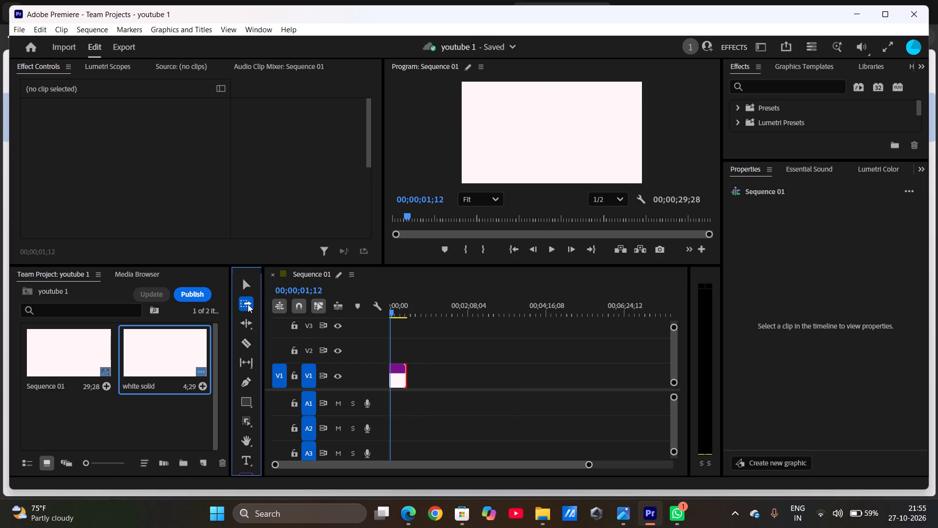
click(247, 328)
drag(401, 380, 425, 379)
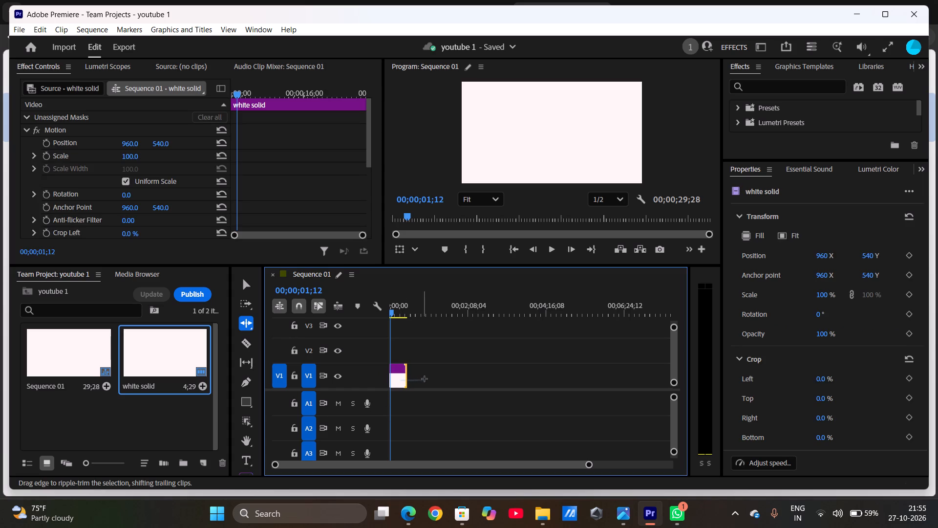
drag(425, 379, 390, 377)
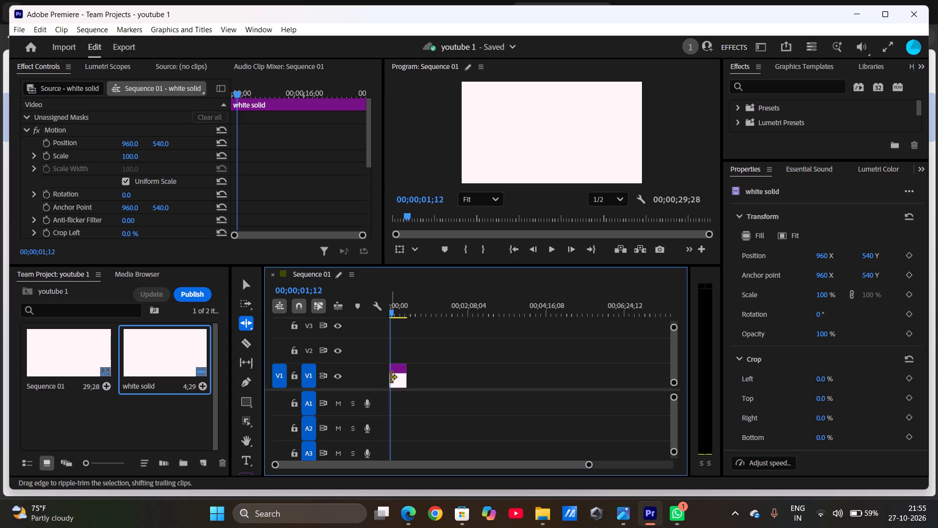
click(396, 377)
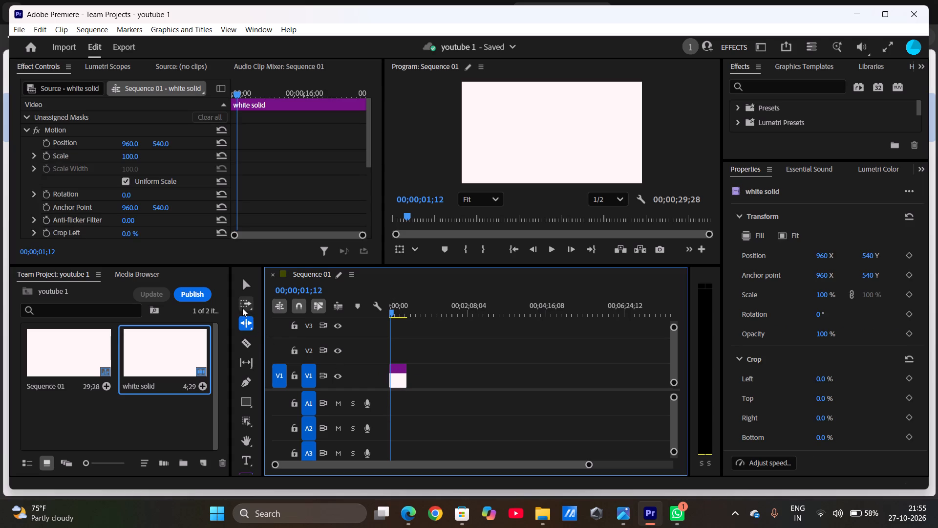
Shift the white solid clip on V1 with the Track Select Forward tool so it starts at the playhead at 00;00;01;12.
click(242, 308)
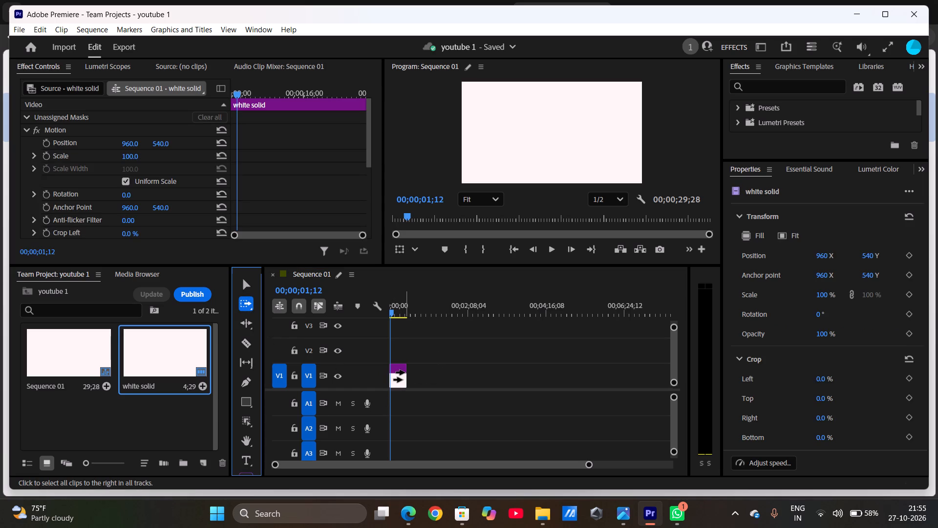
click(405, 373)
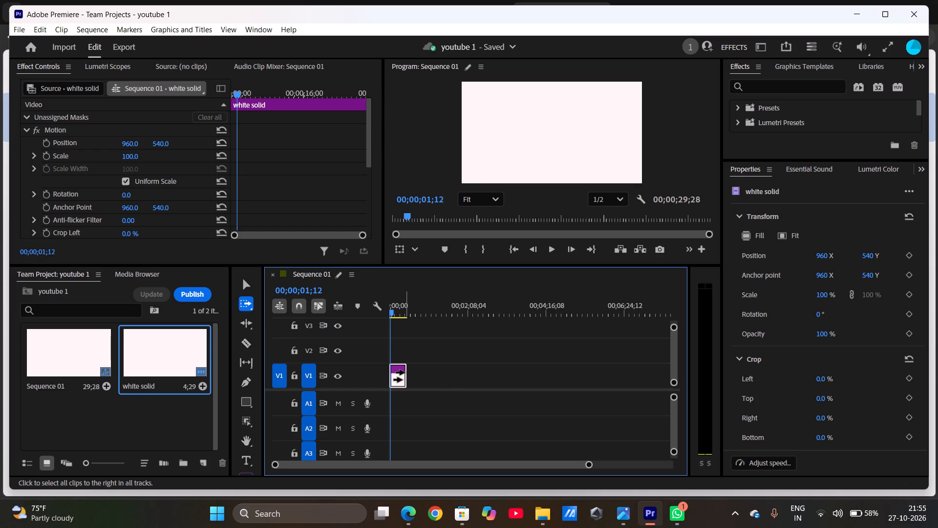
click(405, 373)
shift+drag(405, 373, 423, 376)
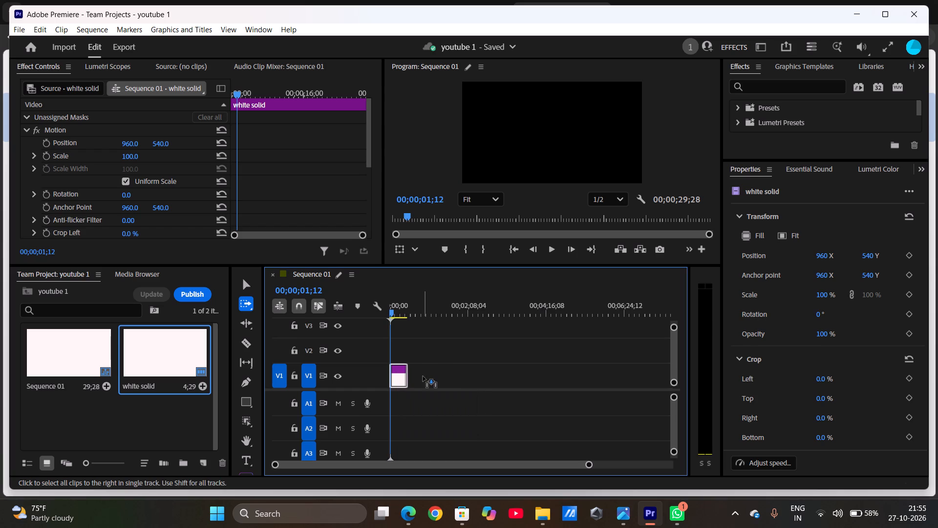
shift+drag(423, 376, 399, 374)
click(410, 368)
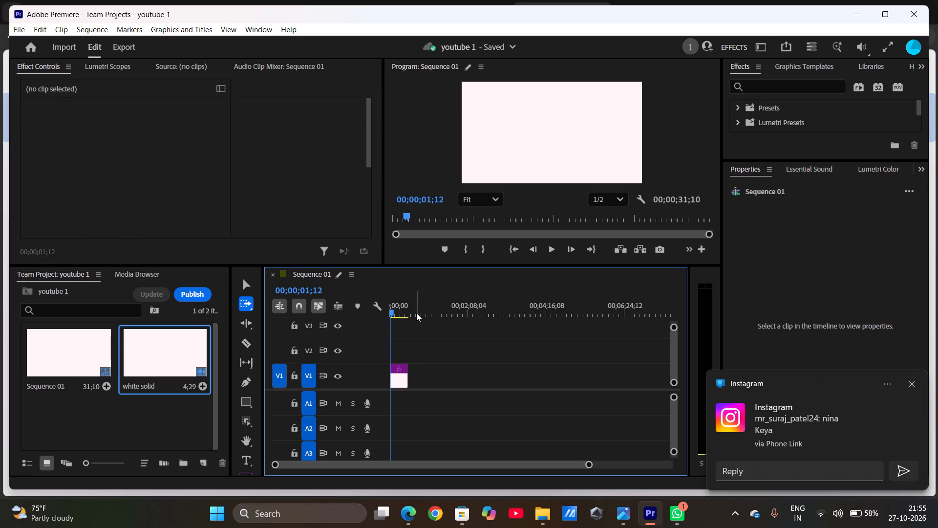
Scrub the playhead past the end of the white solid clip and back to 00;00;19;29.
drag(416, 313, 429, 312)
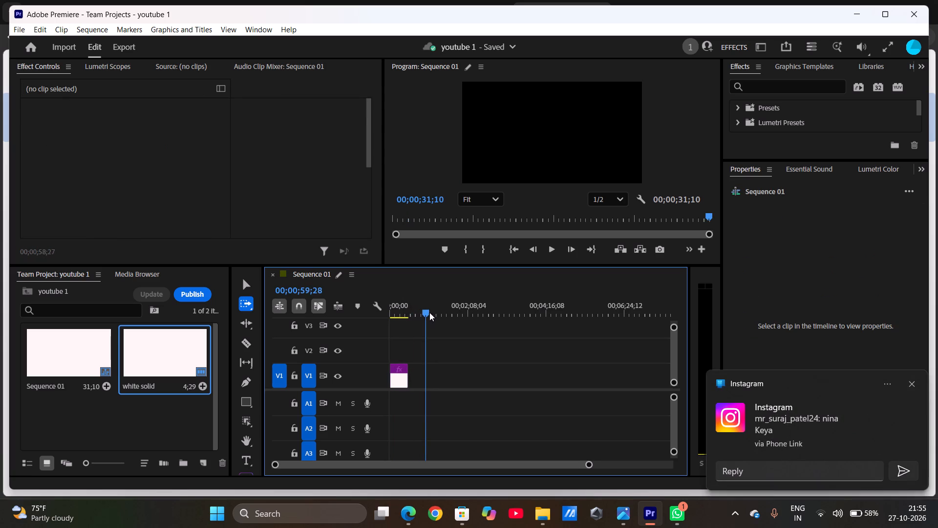
drag(429, 312, 403, 312)
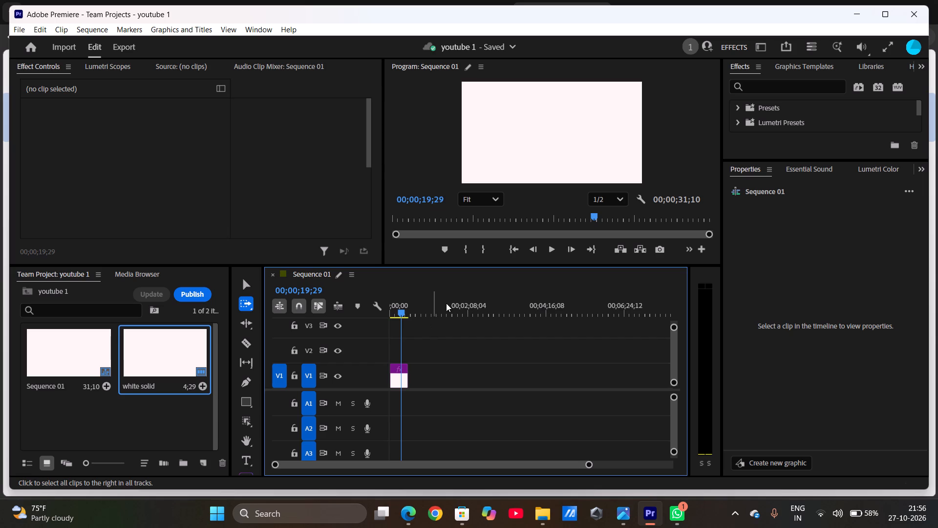
Cut the white solid clip on V1 into three pieces with the Razor tool, making the first cut at about 00;00;10;00.
click(405, 374)
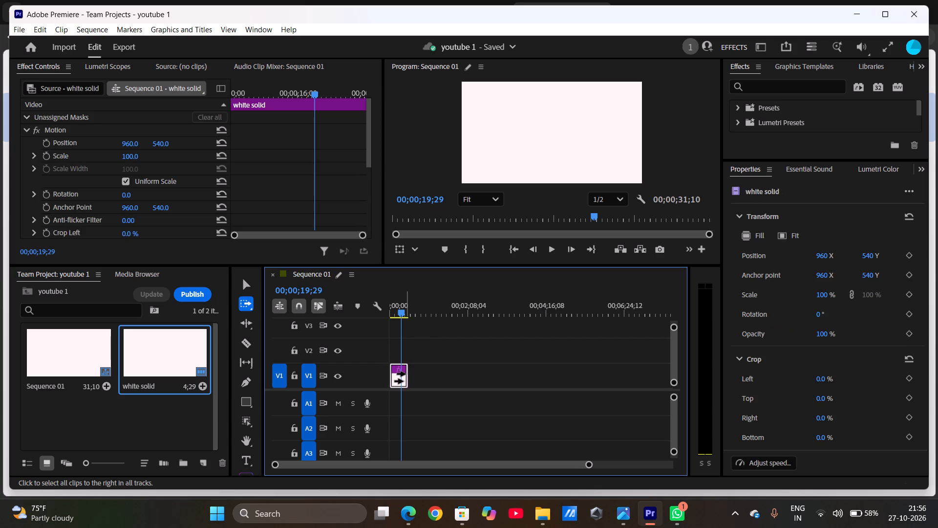
click(398, 375)
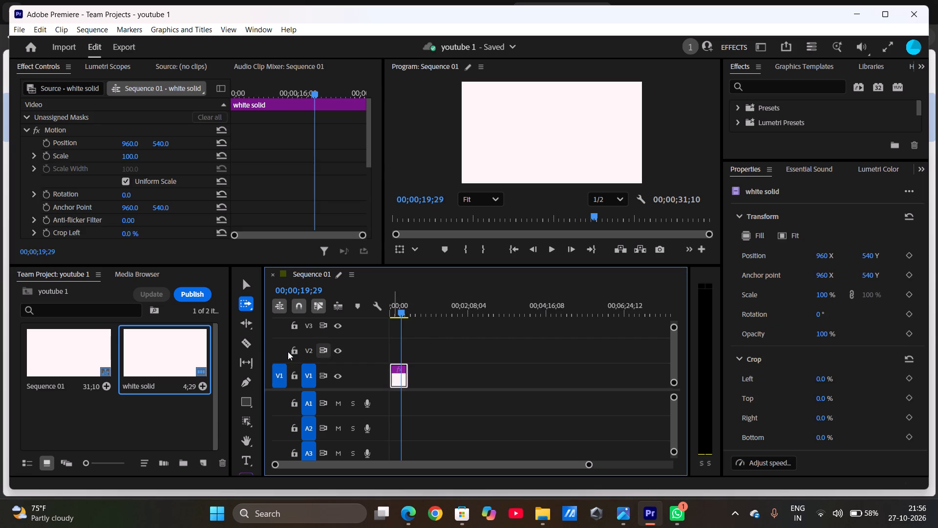
click(249, 339)
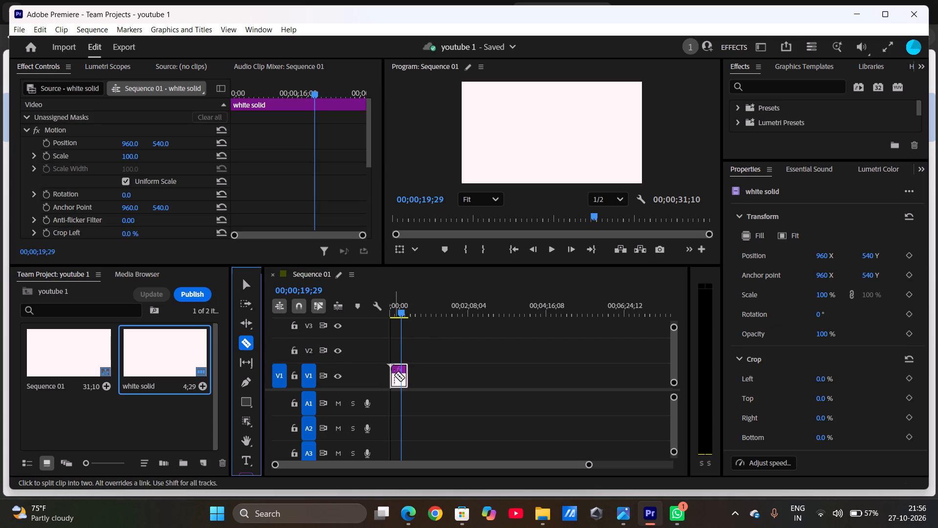
click(396, 374)
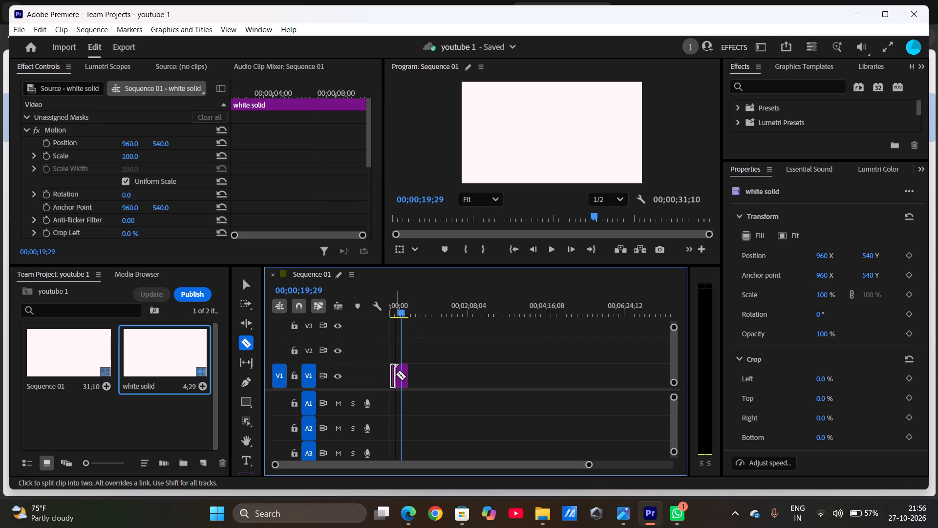
click(396, 374)
key(Return)
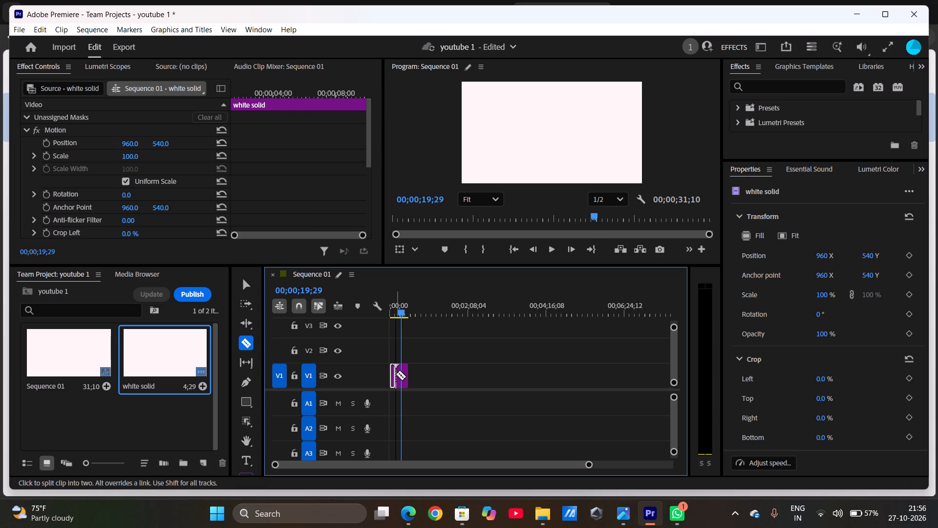
click(403, 375)
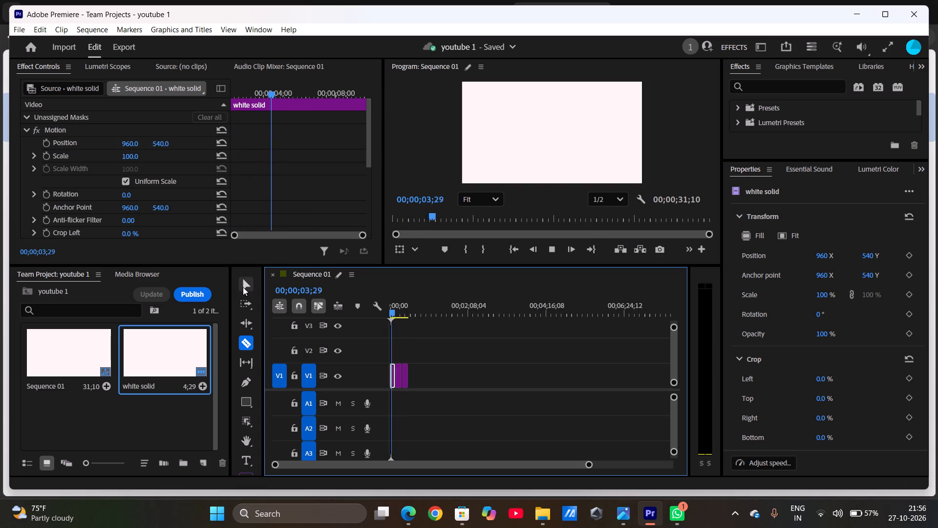
Delete the second and third pieces of the white solid clip, keeping only the first piece on V1.
click(243, 287)
click(399, 374)
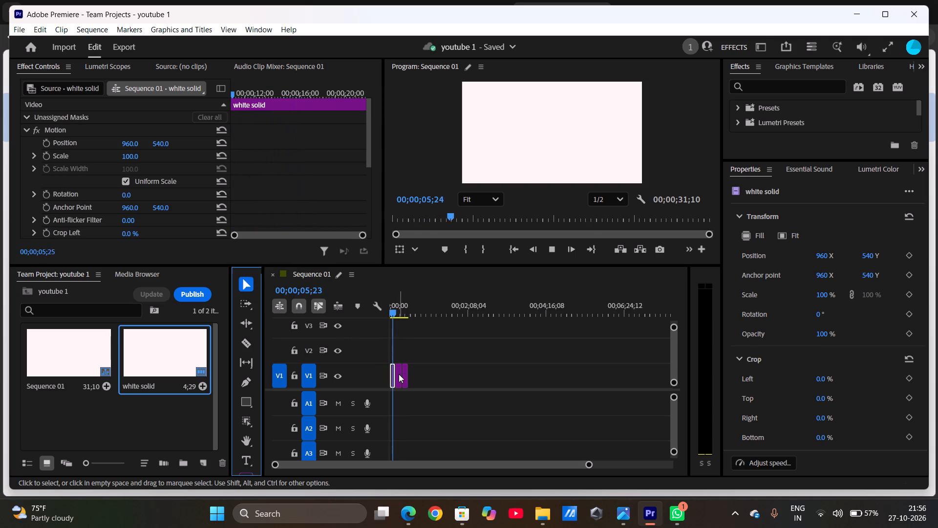
click(399, 374)
key(BackSpace)
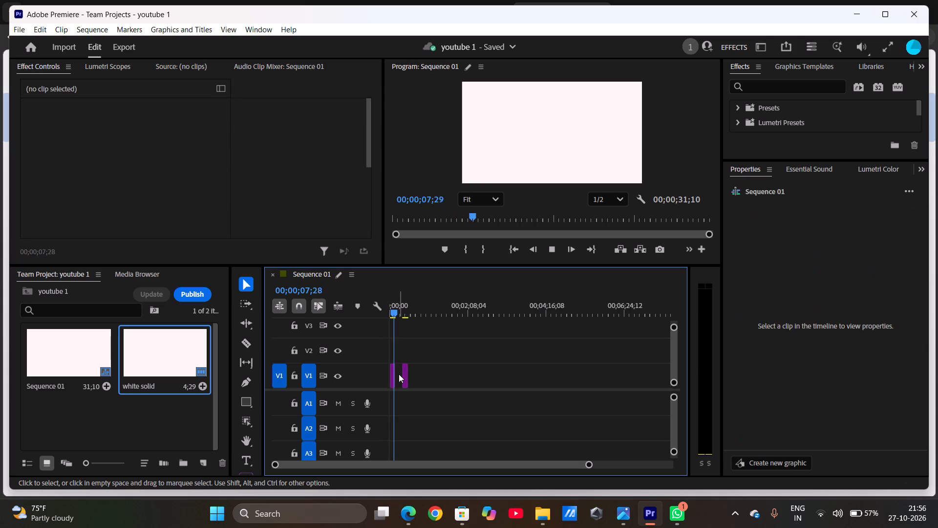
click(404, 377)
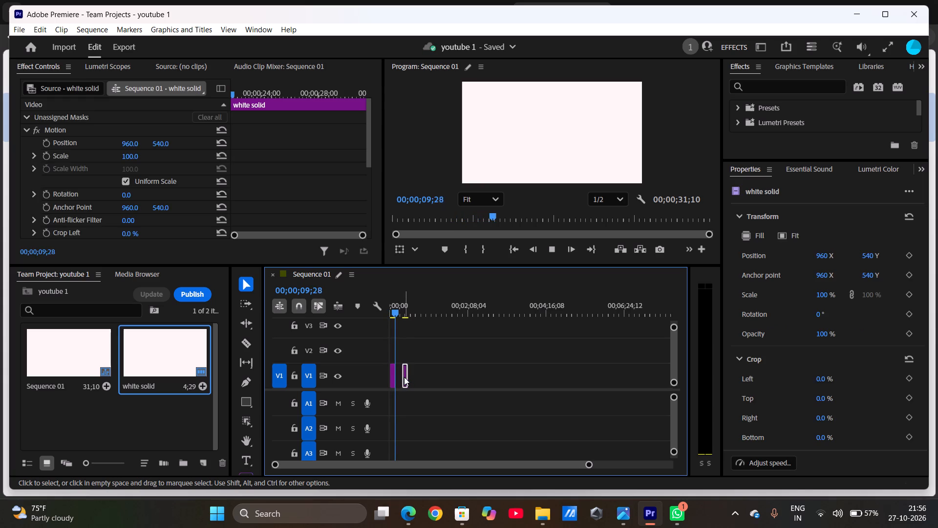
key(BackSpace)
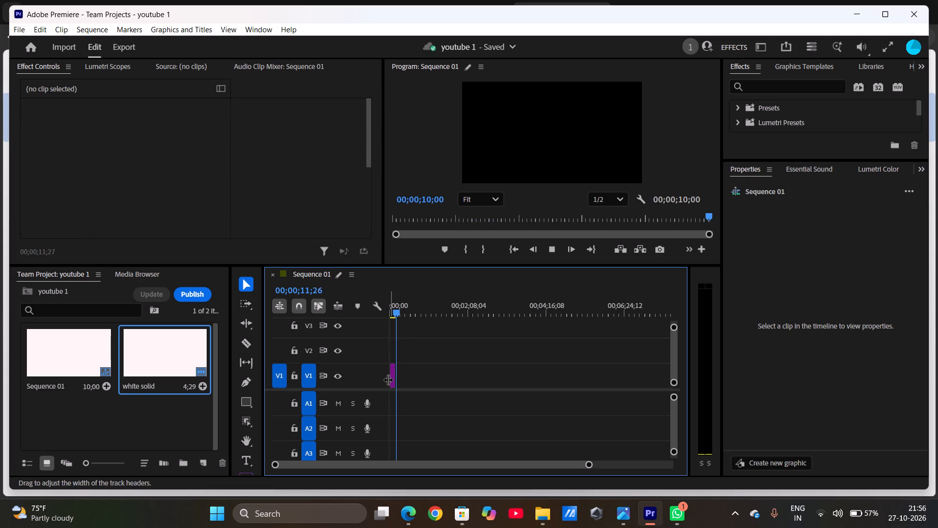
Stop playback, return the playhead to 00;00;00;00 and play the shortened sequence through to its end.
click(393, 382)
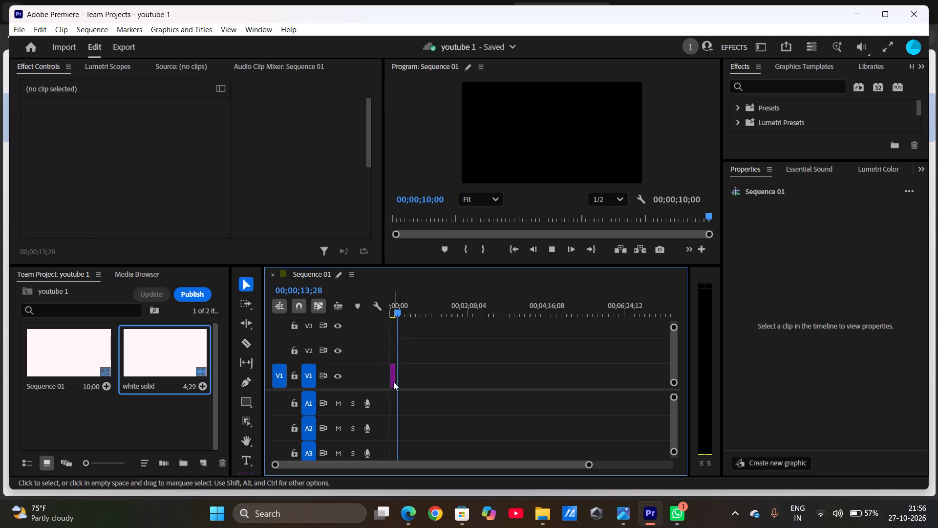
click(398, 318)
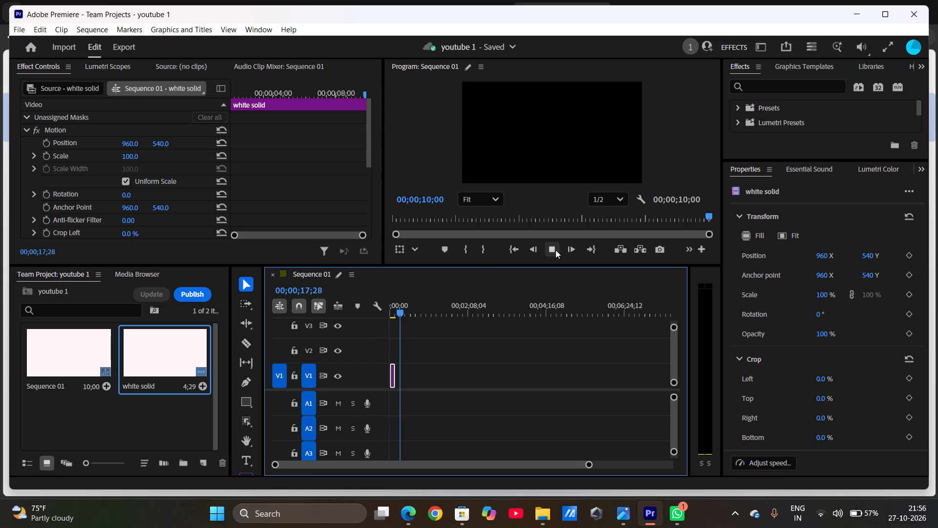
click(557, 250)
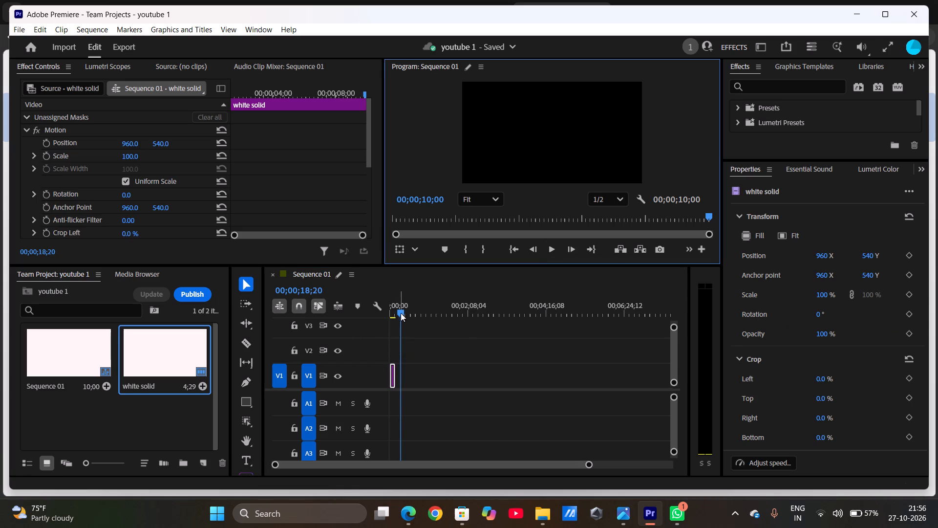
drag(401, 311, 384, 314)
right_drag(401, 311, 384, 314)
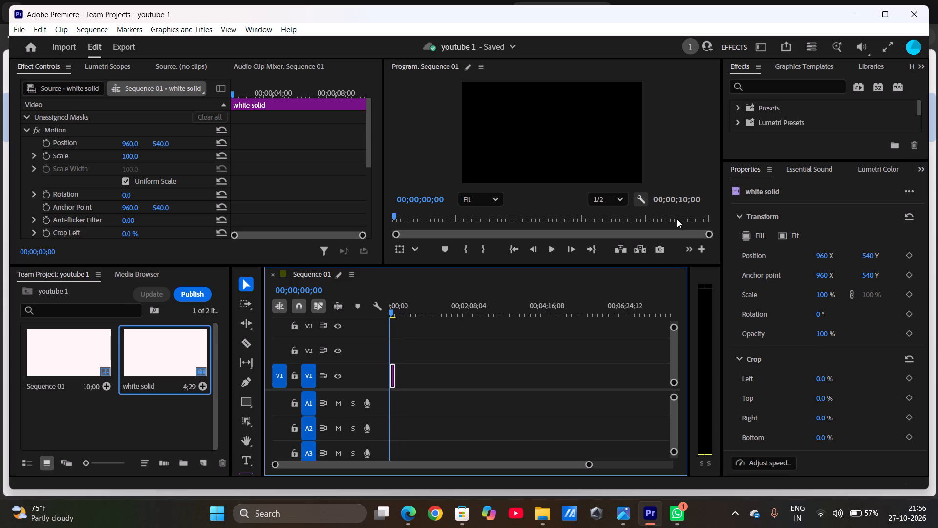
click(642, 199)
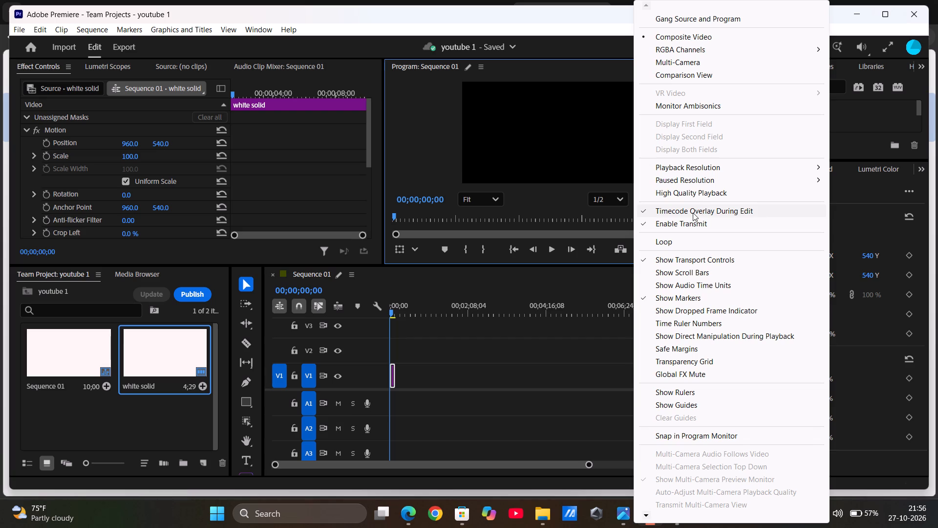
scroll(693, 213, down, 2)
click(556, 245)
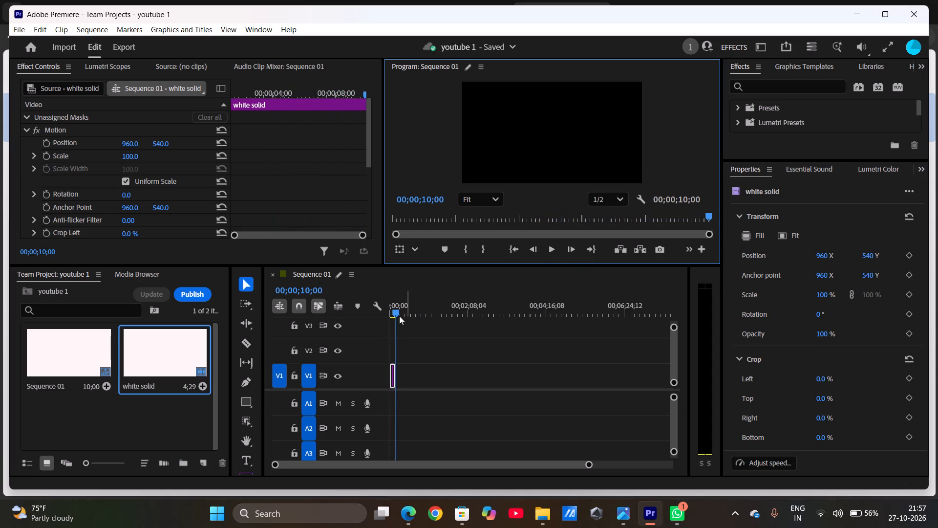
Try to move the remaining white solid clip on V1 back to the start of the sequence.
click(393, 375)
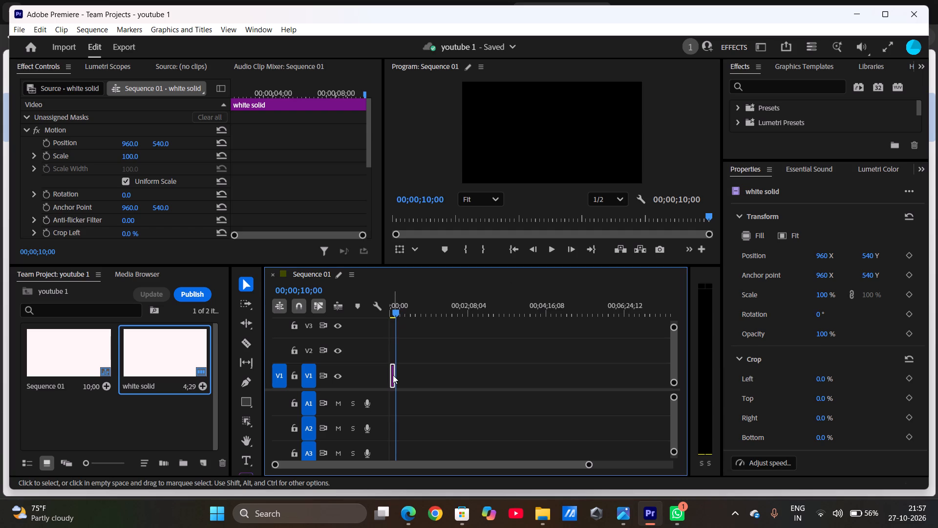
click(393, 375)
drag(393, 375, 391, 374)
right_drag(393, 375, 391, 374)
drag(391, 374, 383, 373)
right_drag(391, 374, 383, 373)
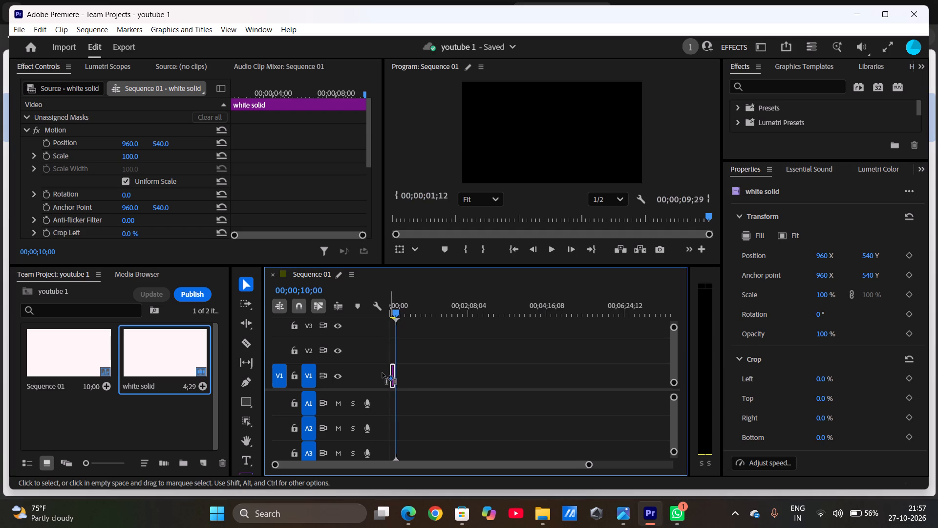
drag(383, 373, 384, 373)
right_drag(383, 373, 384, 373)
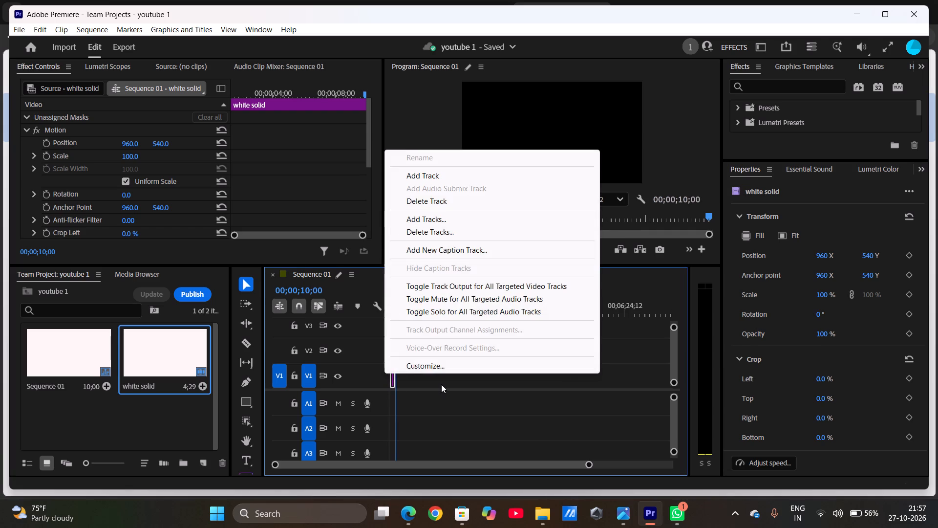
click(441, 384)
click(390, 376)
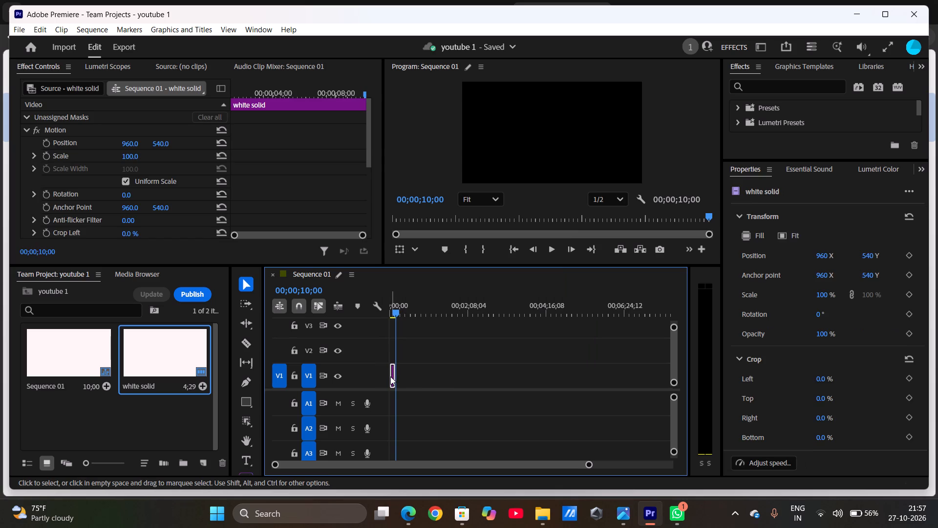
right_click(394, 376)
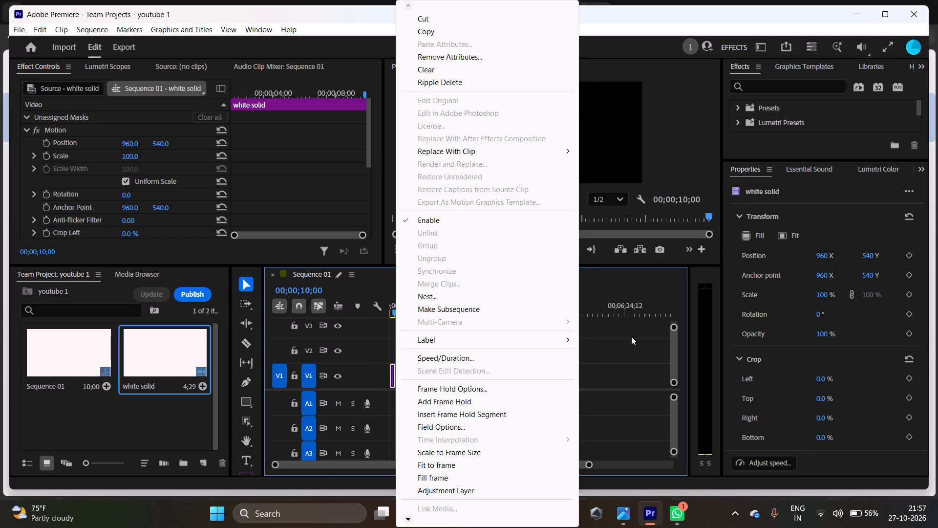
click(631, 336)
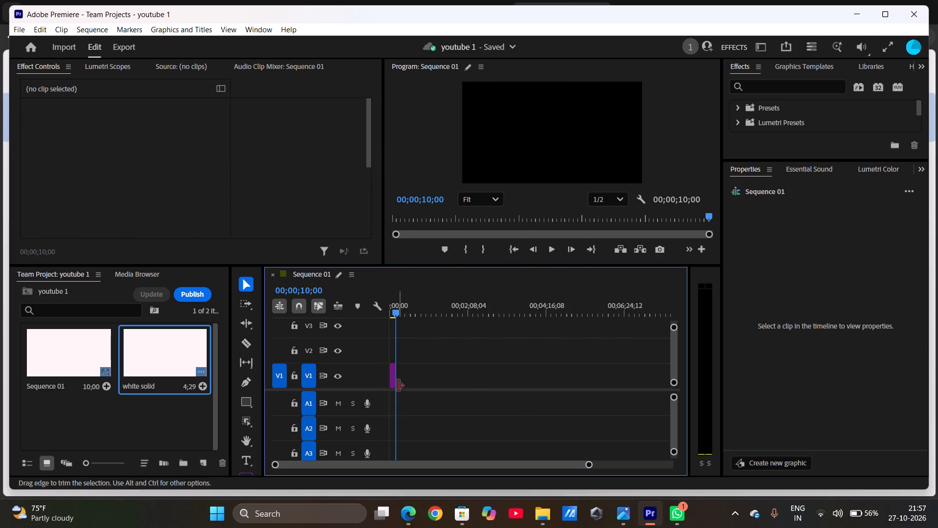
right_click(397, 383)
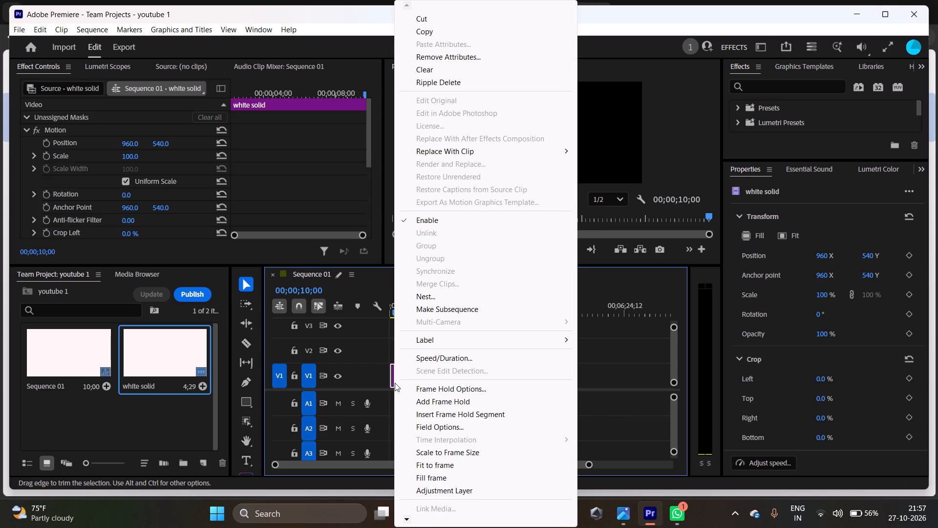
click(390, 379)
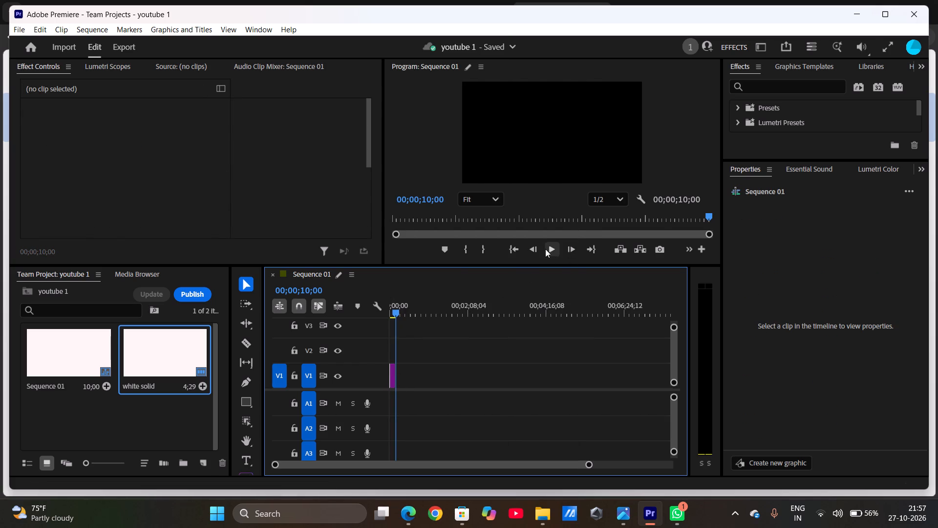
Play the opening of the sequence from 00;00;00;00 and stop at 00;00;02;23.
click(512, 245)
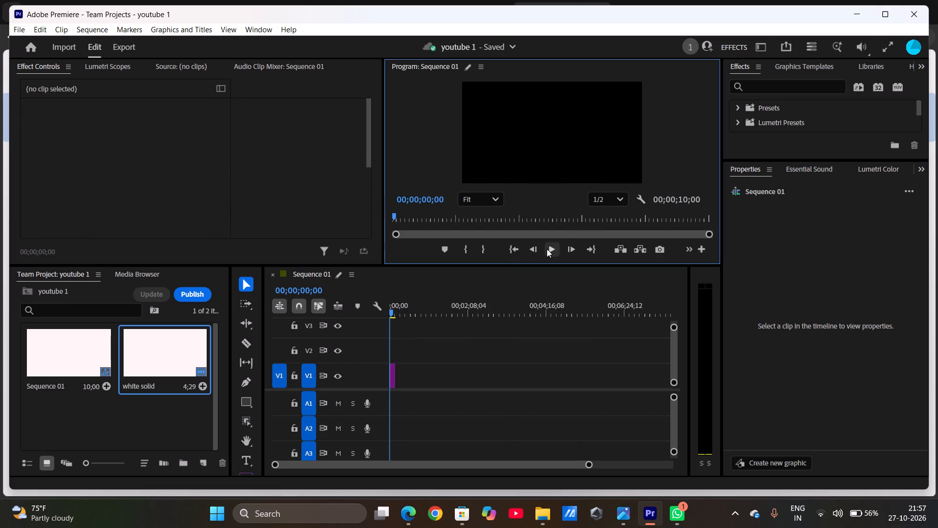
click(548, 249)
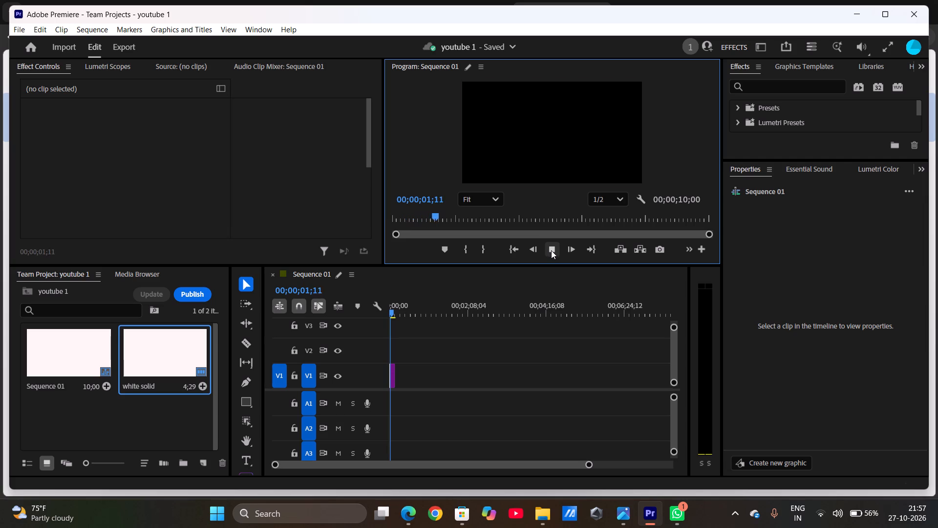
click(551, 250)
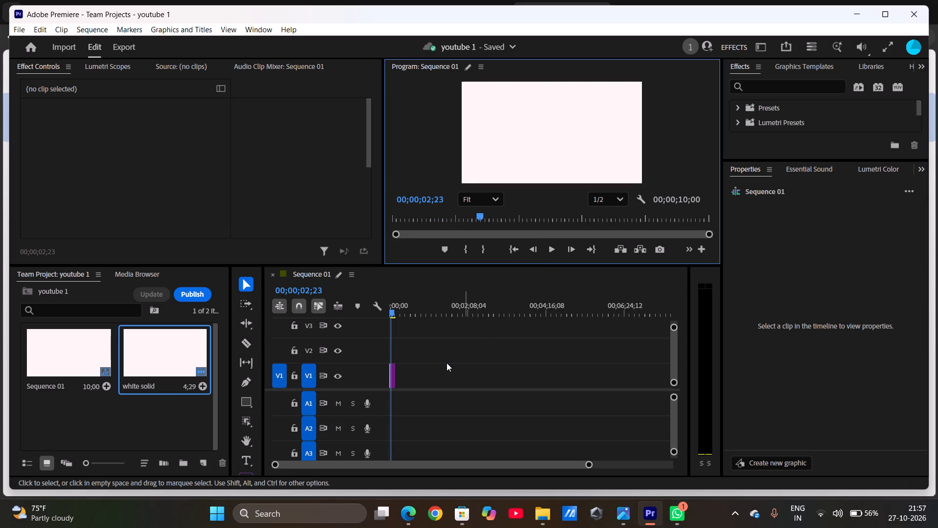
Increase the height of the video tracks in the Sequence 01 timeline.
ctrl+scroll(410, 387, up, 5)
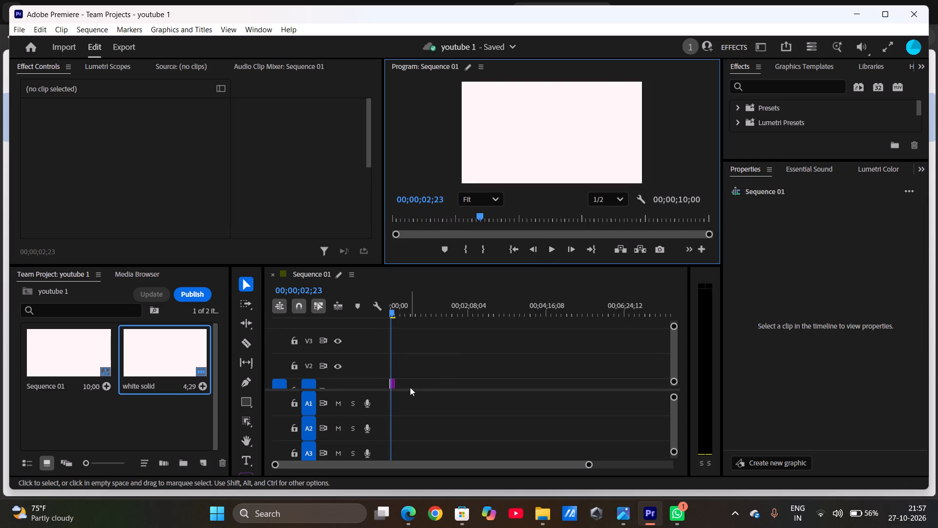
scroll(433, 329, down, 1)
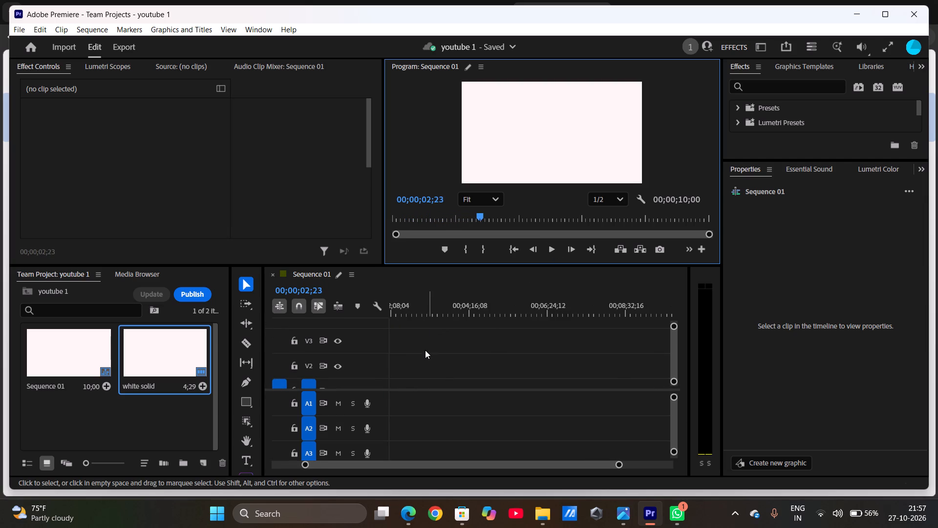
scroll(425, 352, down, 2)
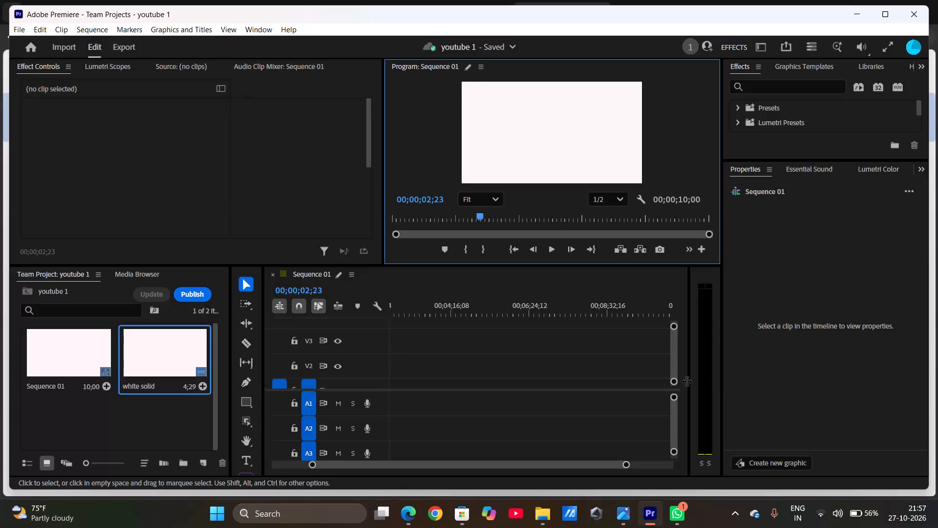
click(670, 322)
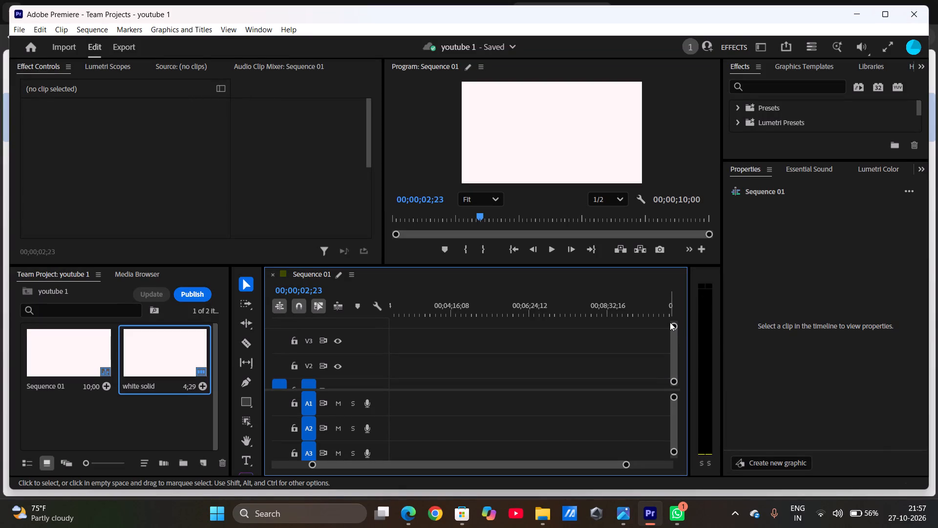
click(676, 326)
click(676, 326)
drag(676, 326, 596, 344)
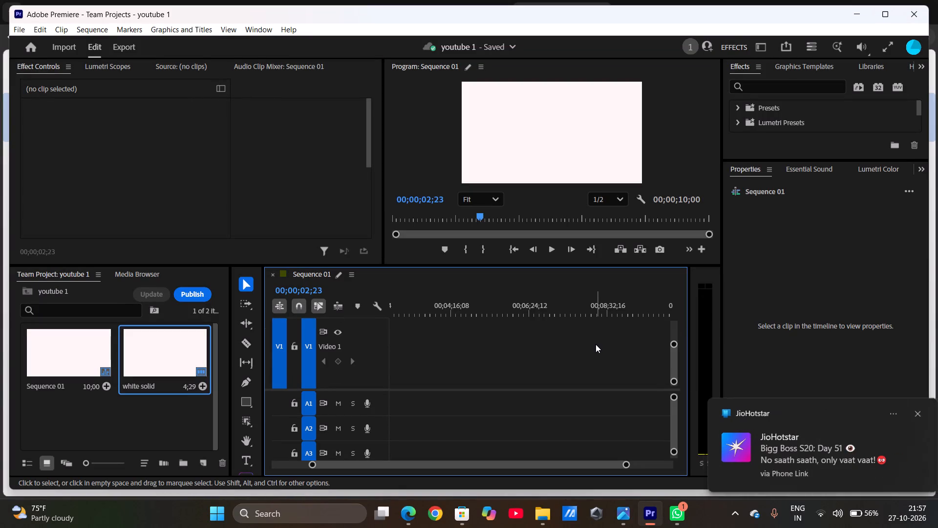
scroll(596, 344, down, 2)
click(596, 344)
scroll(596, 344, up, 1)
scroll(465, 359, up, 1)
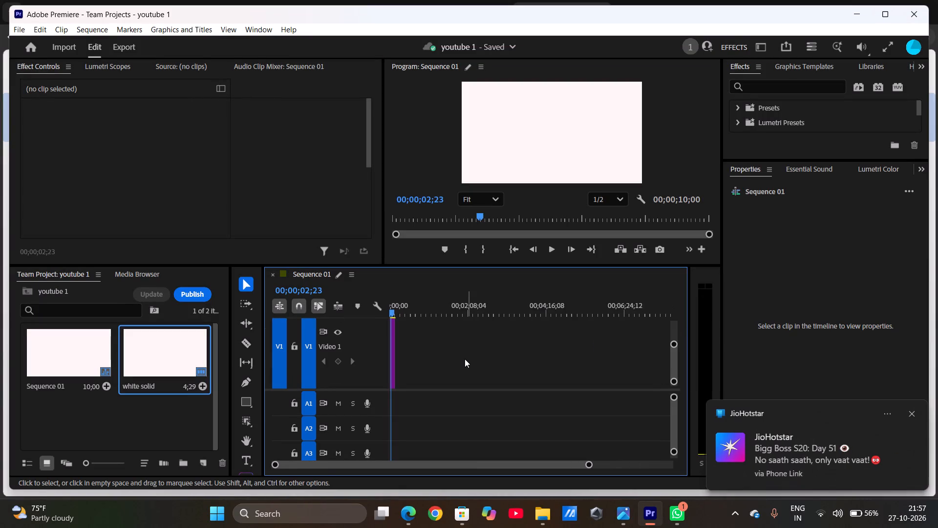
Reduce the height of the video tracks in the Sequence 01 timeline so V1 and V2 both fit in view.
scroll(465, 359, up, 1)
drag(678, 374, 678, 382)
click(676, 380)
click(676, 380)
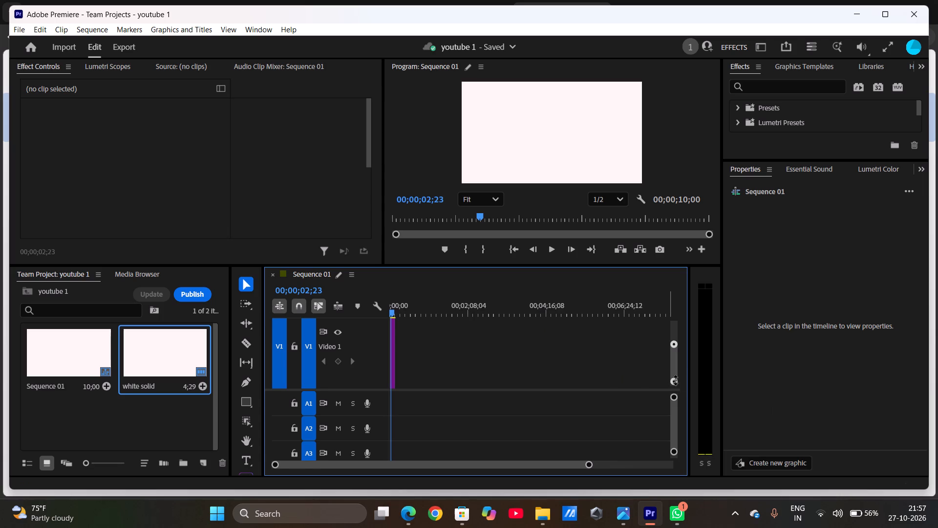
drag(674, 343, 676, 320)
drag(676, 320, 674, 330)
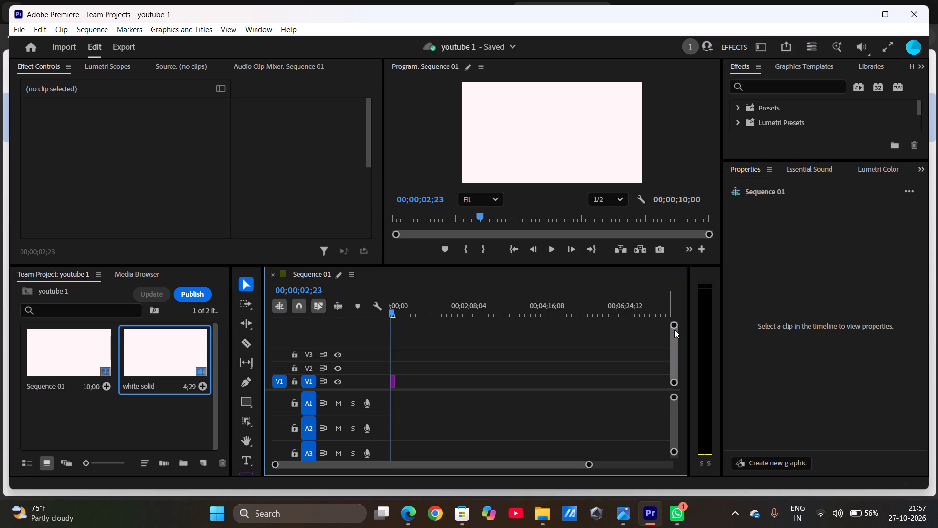
click(674, 330)
click(674, 325)
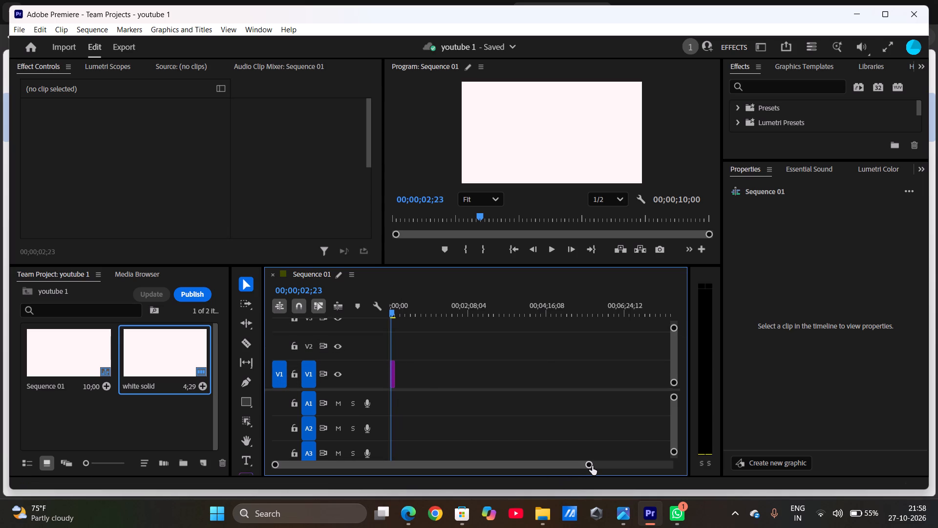
Move the white solid clip on V1 back to the start of Sequence 01.
drag(592, 466, 562, 467)
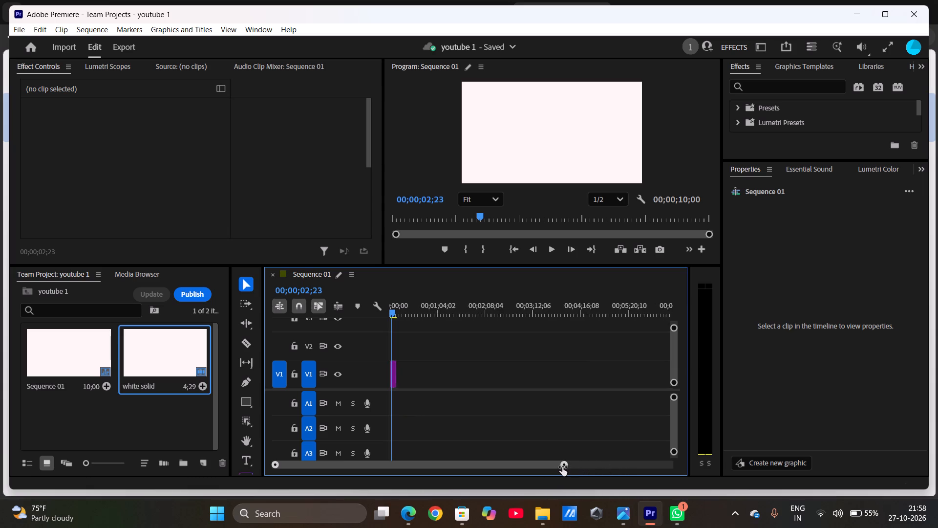
drag(562, 467, 397, 456)
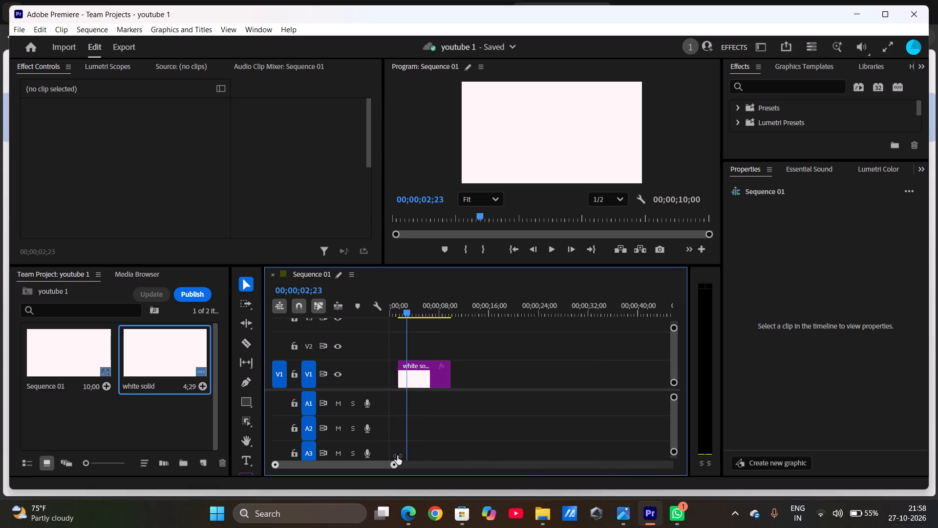
drag(397, 456, 362, 475)
click(469, 390)
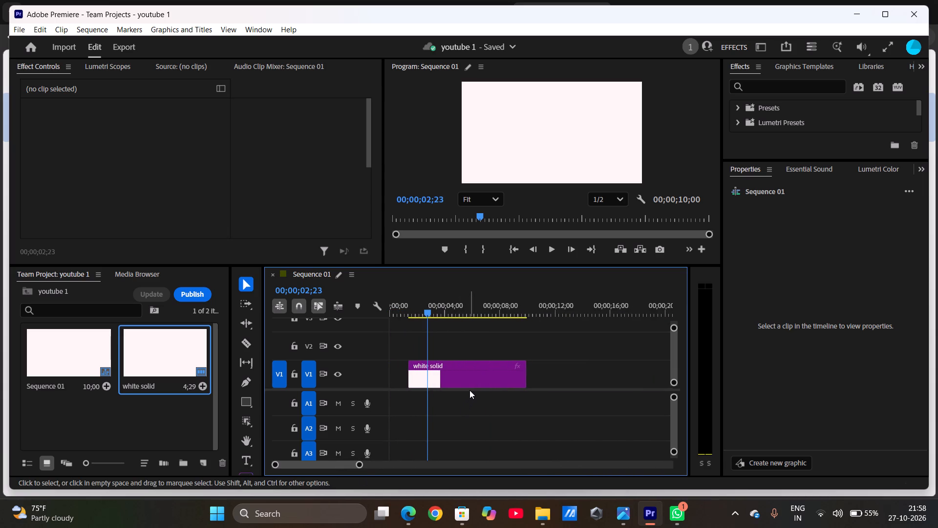
drag(473, 376, 455, 376)
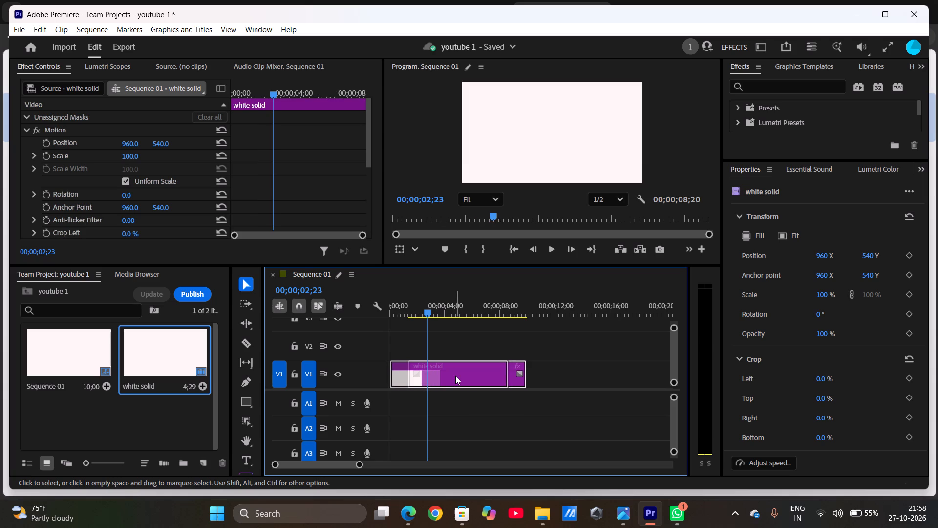
click(466, 375)
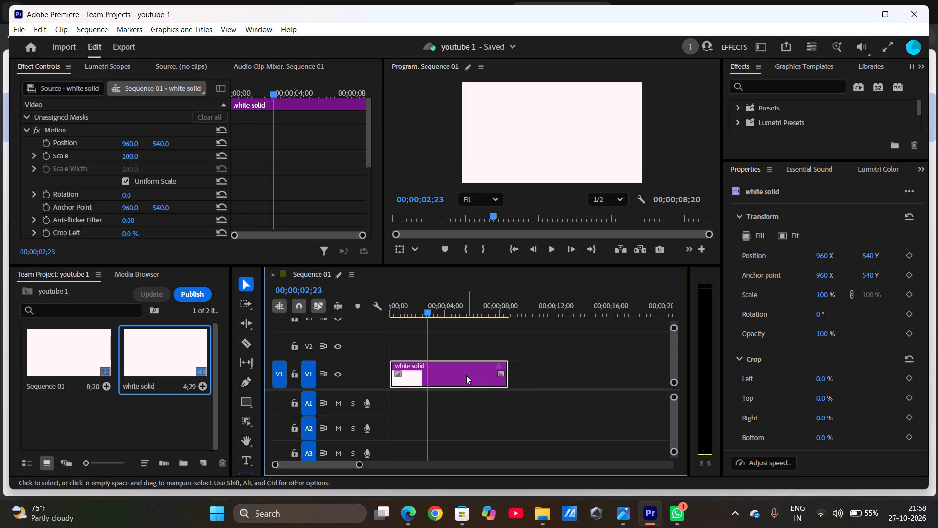
Split the white solid clip with the Razor tool at 00;00;02;23 and again about midway through the remaining part.
click(238, 346)
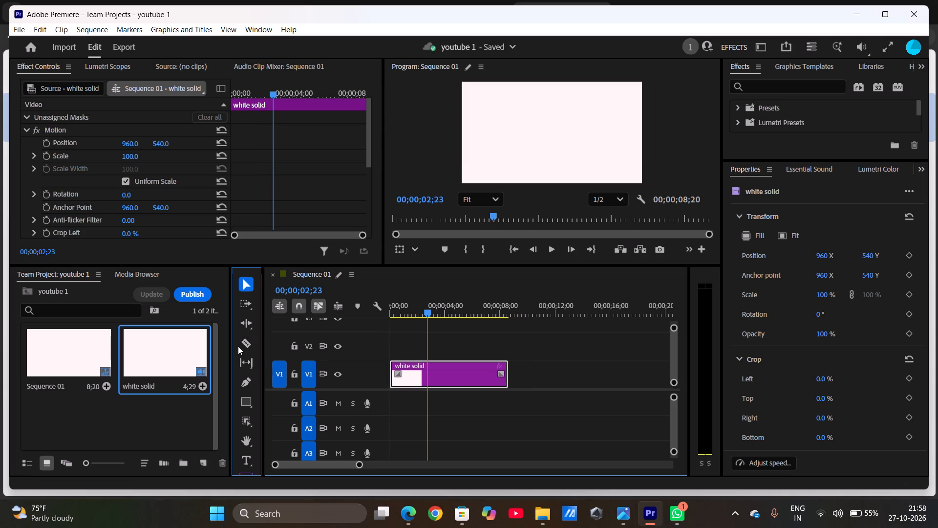
click(245, 344)
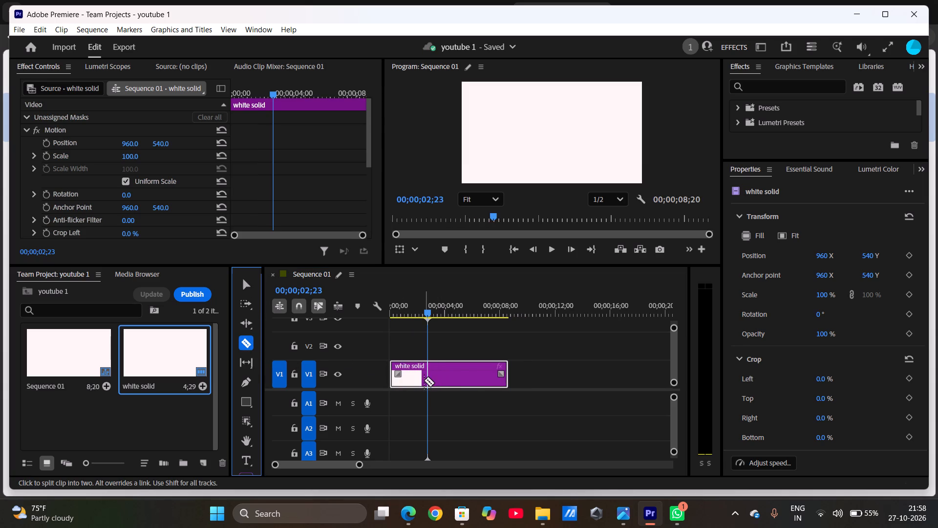
click(424, 380)
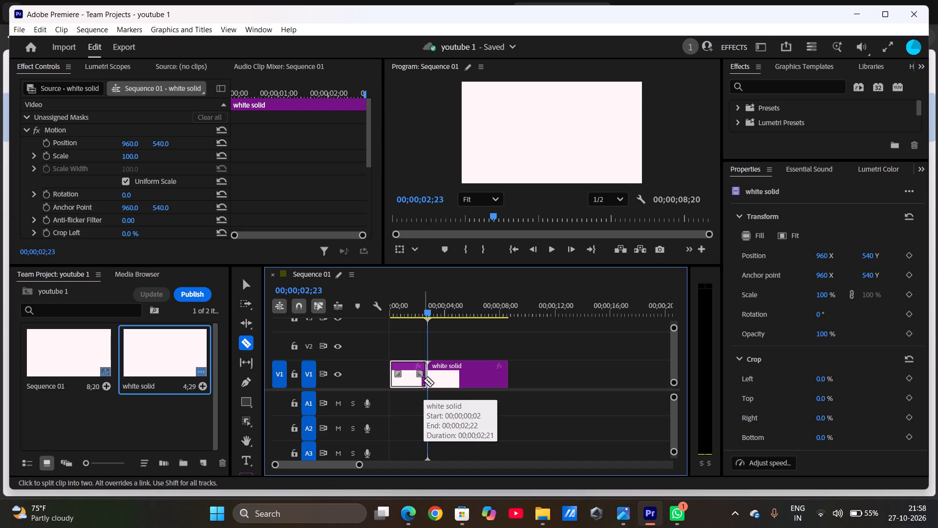
click(468, 386)
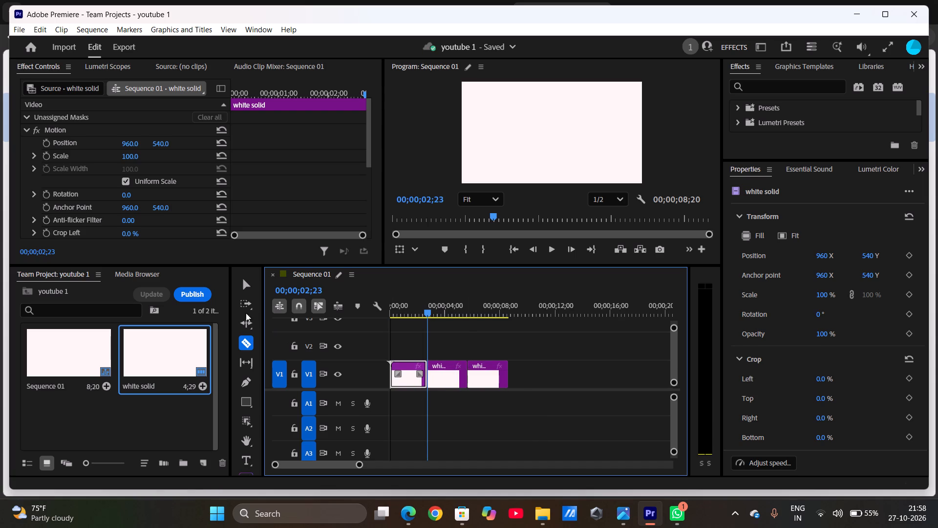
Delete the second and third white solid pieces from V1, keeping only the first piece.
click(248, 284)
click(456, 372)
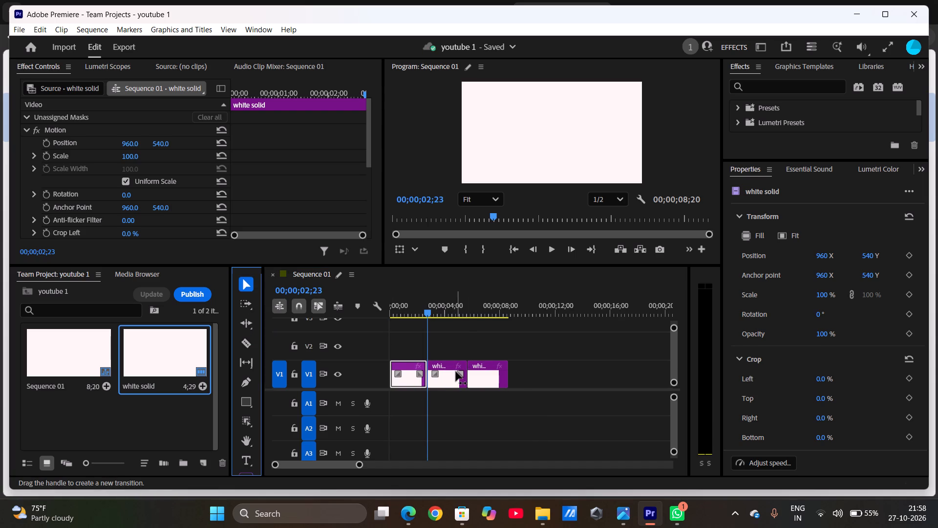
click(456, 372)
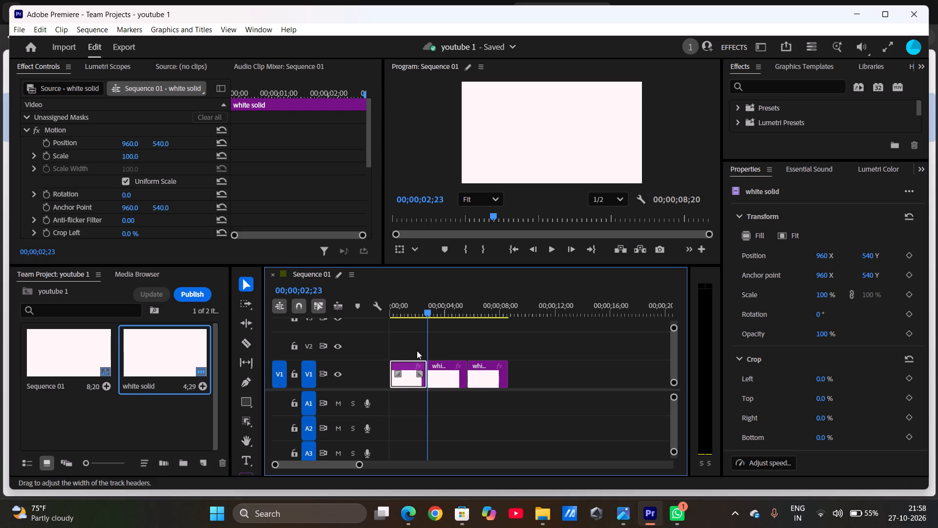
click(459, 376)
click(414, 375)
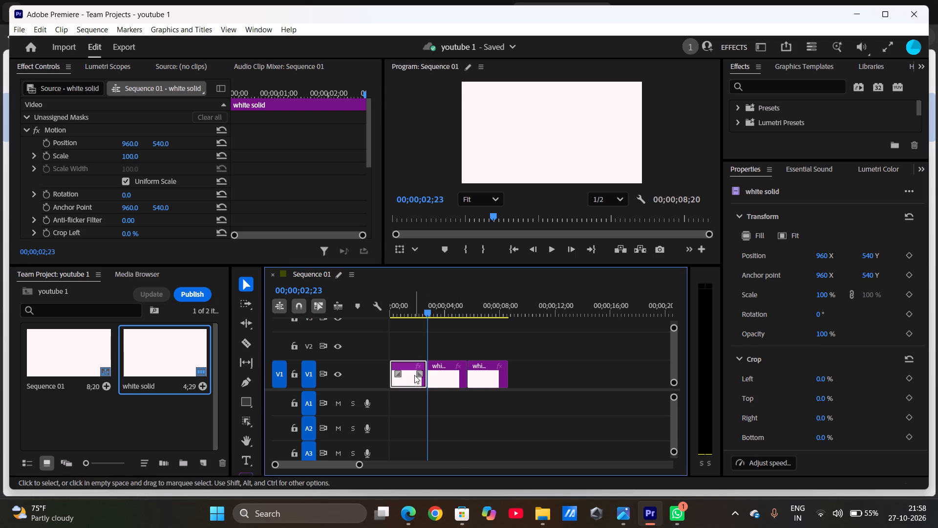
click(448, 375)
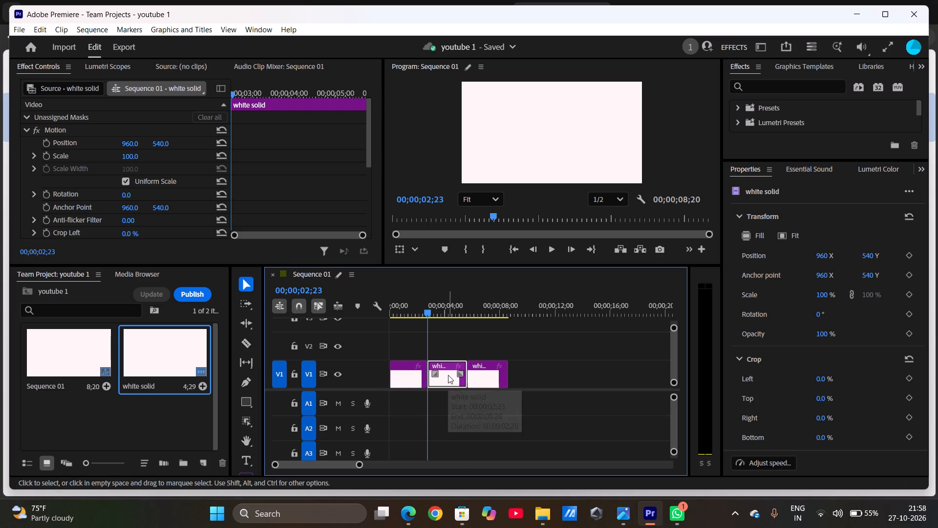
key(BackSpace)
click(479, 378)
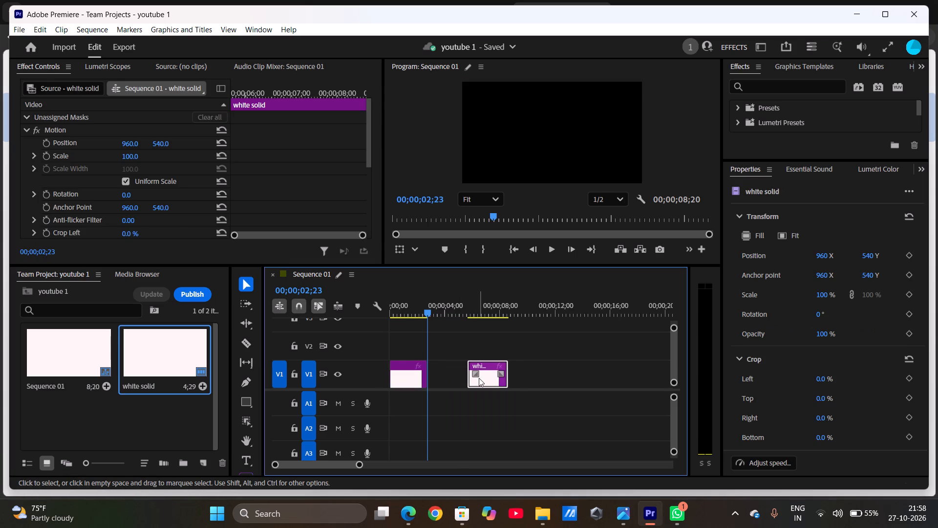
key(BackSpace)
Select the remaining white solid clip and play the shortened sequence from its start.
click(412, 382)
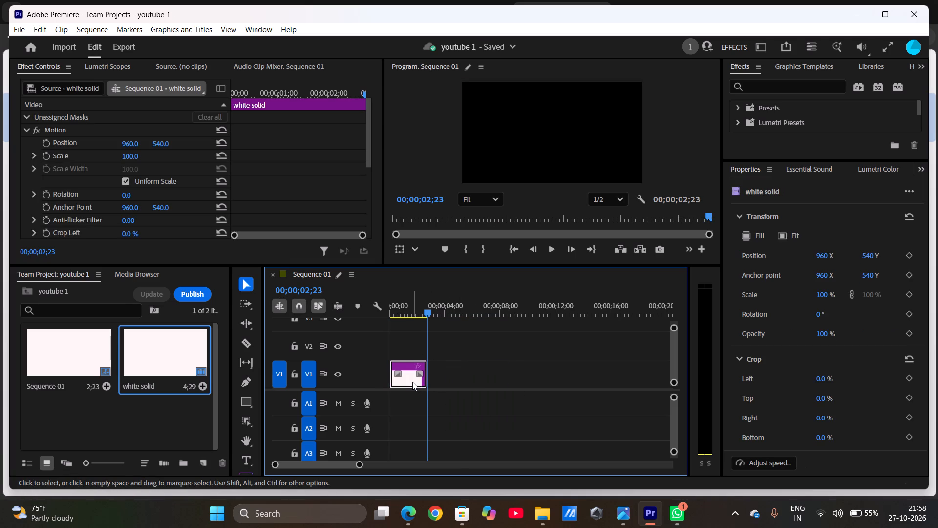
click(552, 244)
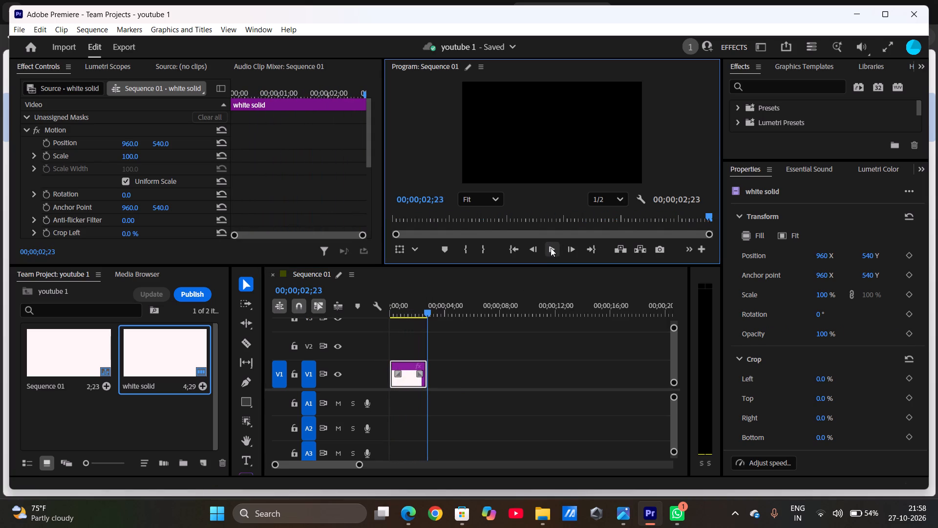
click(551, 248)
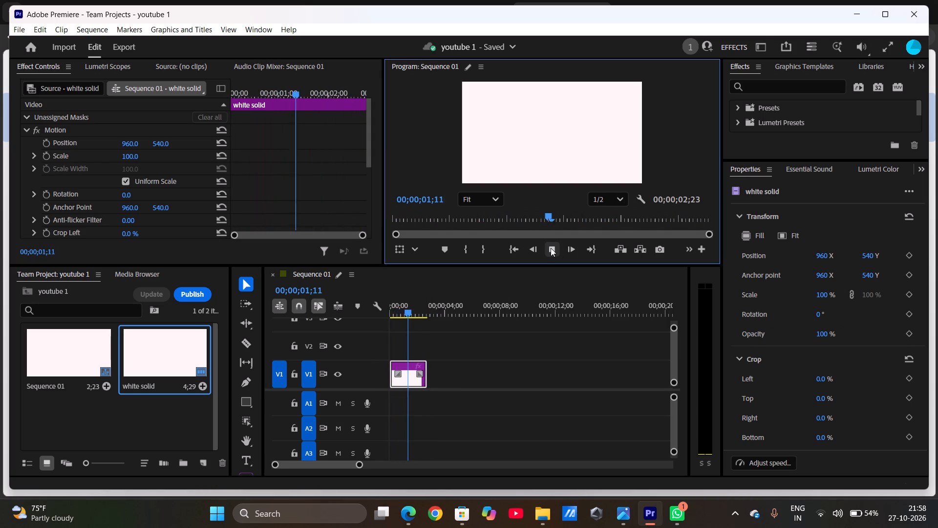
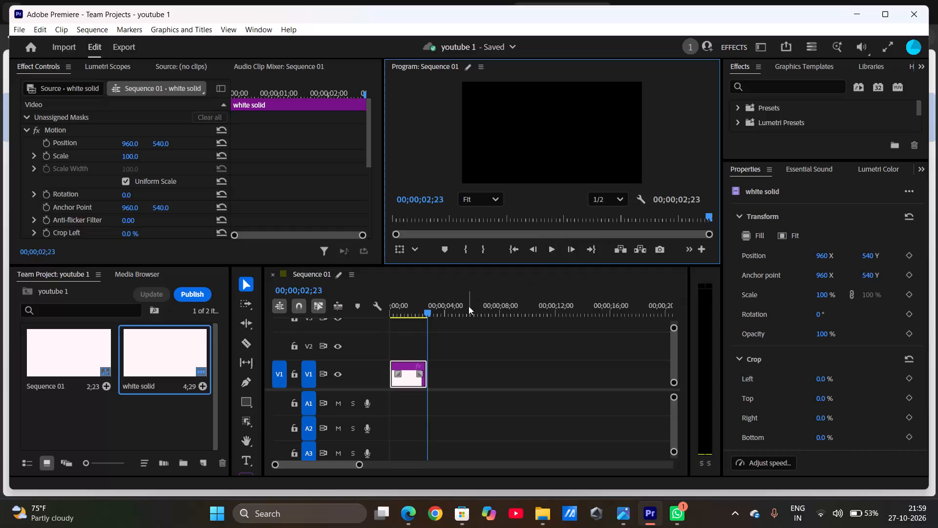
Mark an In point at 00;00;02;23 in Sequence 01.
click(410, 352)
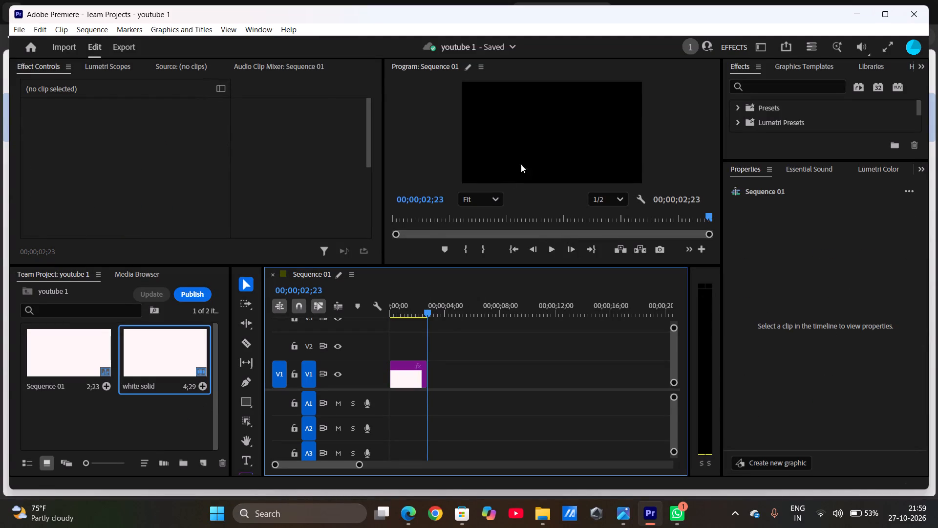
right_click(533, 155)
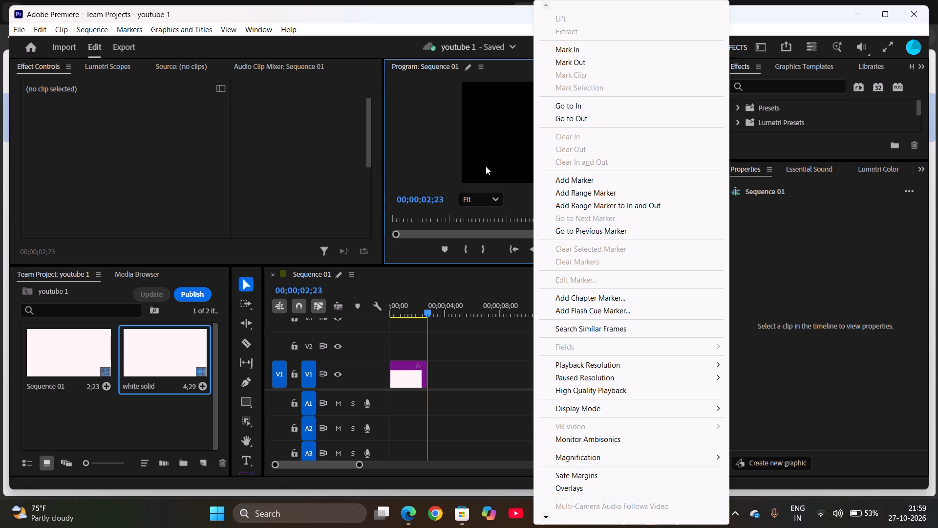
click(431, 150)
right_click(431, 150)
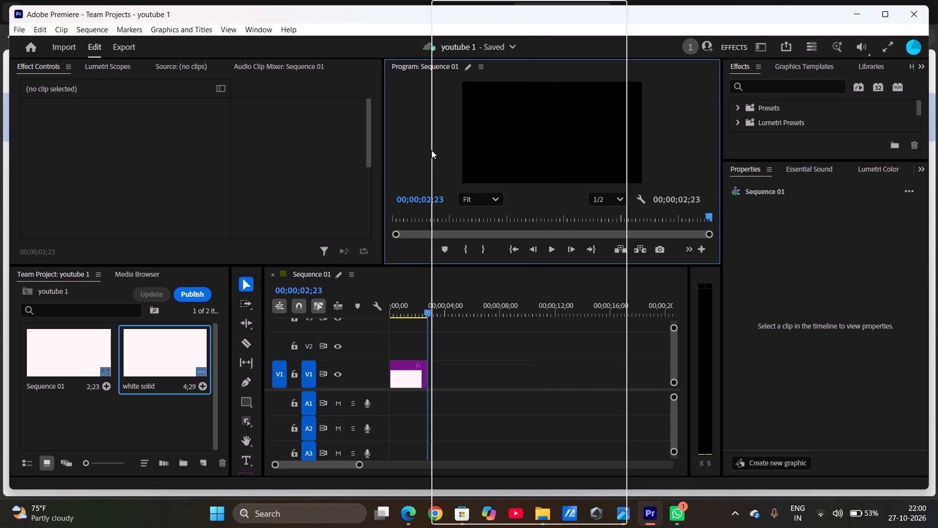
click(430, 150)
key(i)
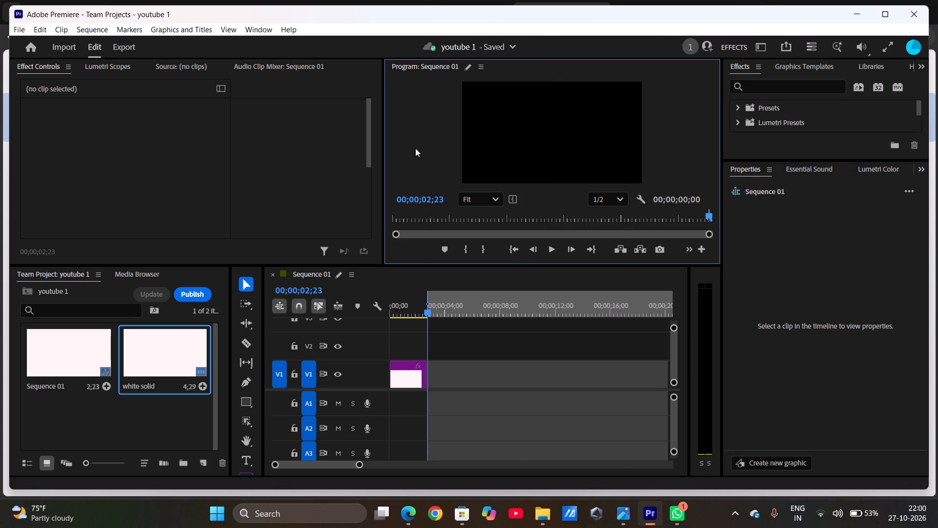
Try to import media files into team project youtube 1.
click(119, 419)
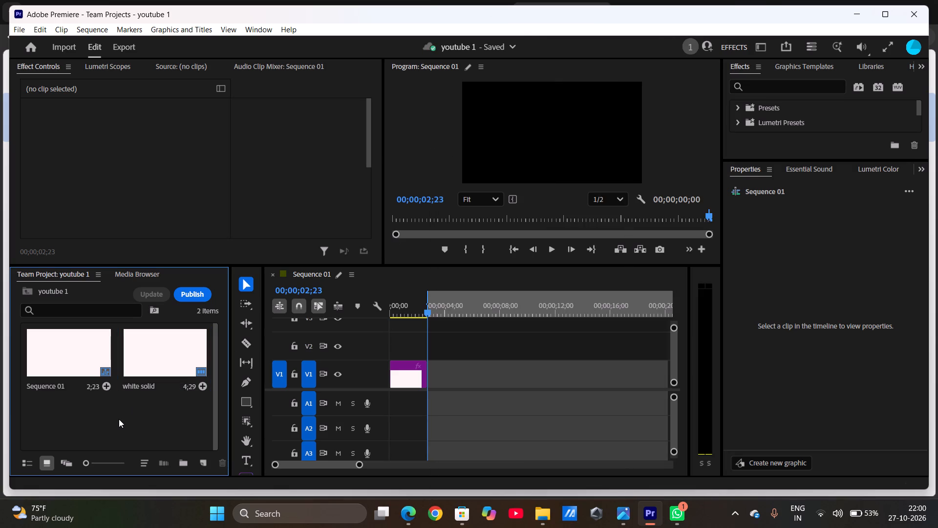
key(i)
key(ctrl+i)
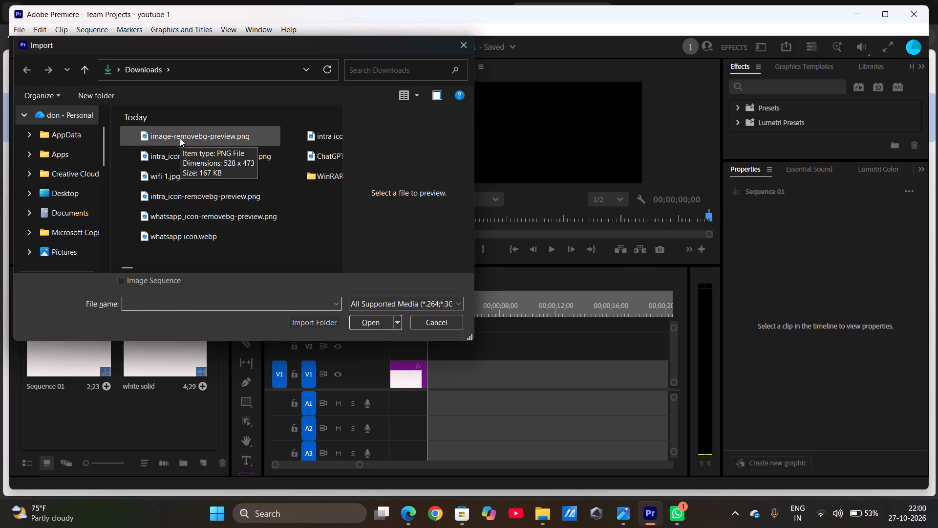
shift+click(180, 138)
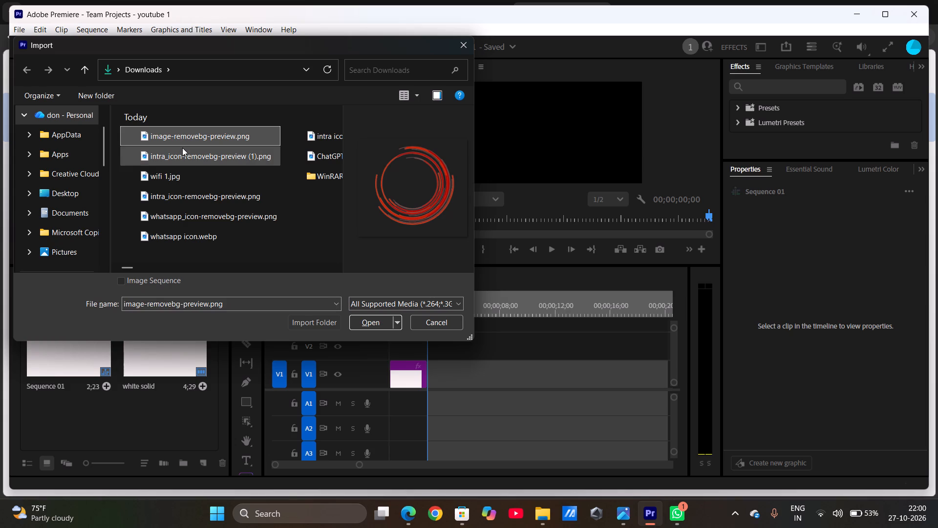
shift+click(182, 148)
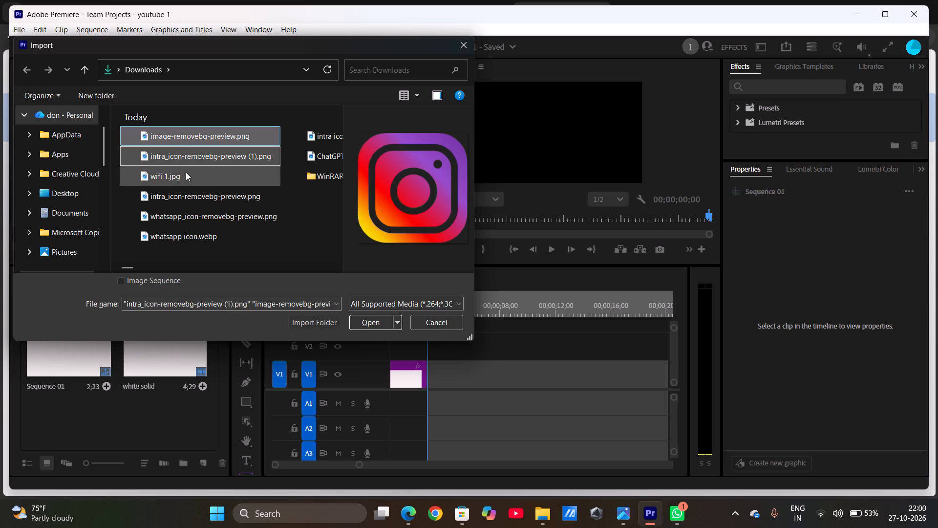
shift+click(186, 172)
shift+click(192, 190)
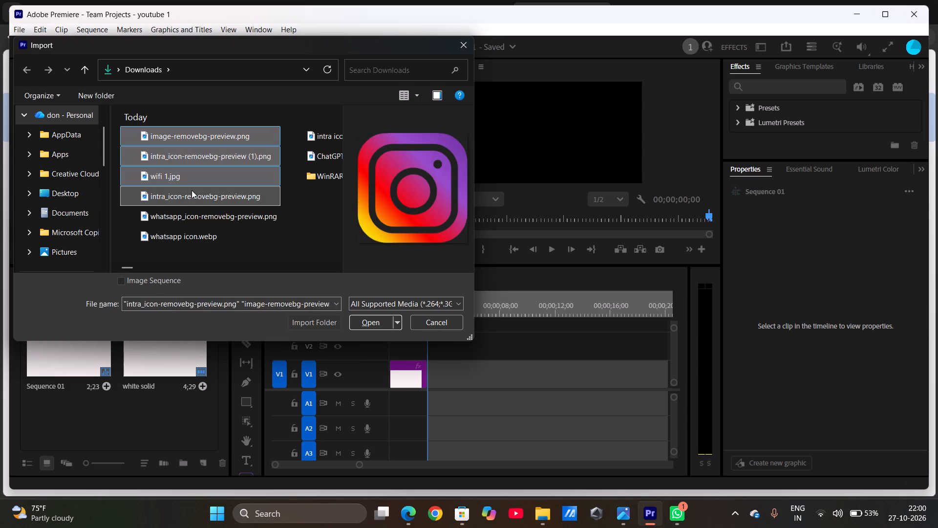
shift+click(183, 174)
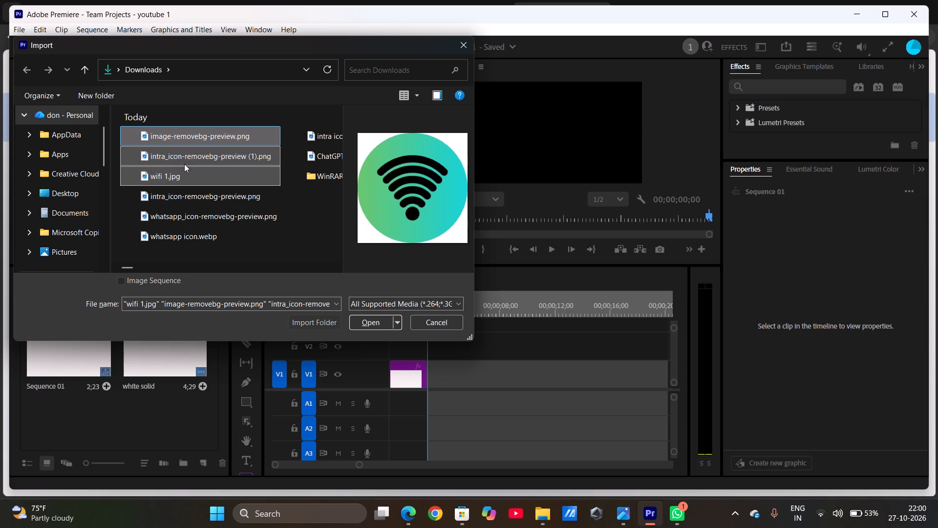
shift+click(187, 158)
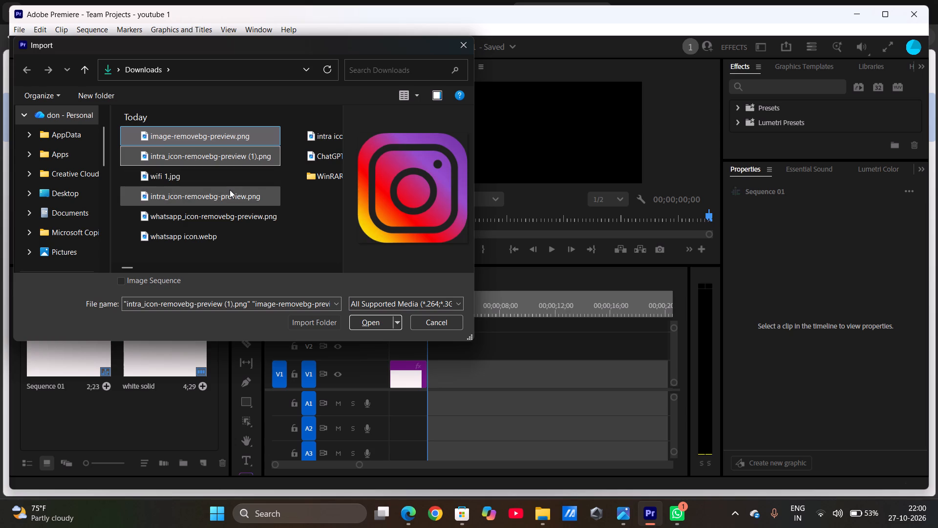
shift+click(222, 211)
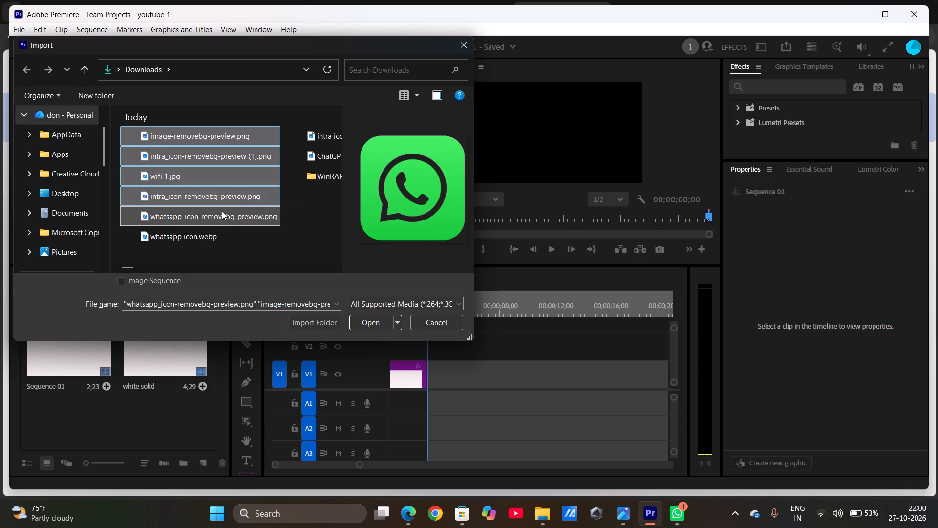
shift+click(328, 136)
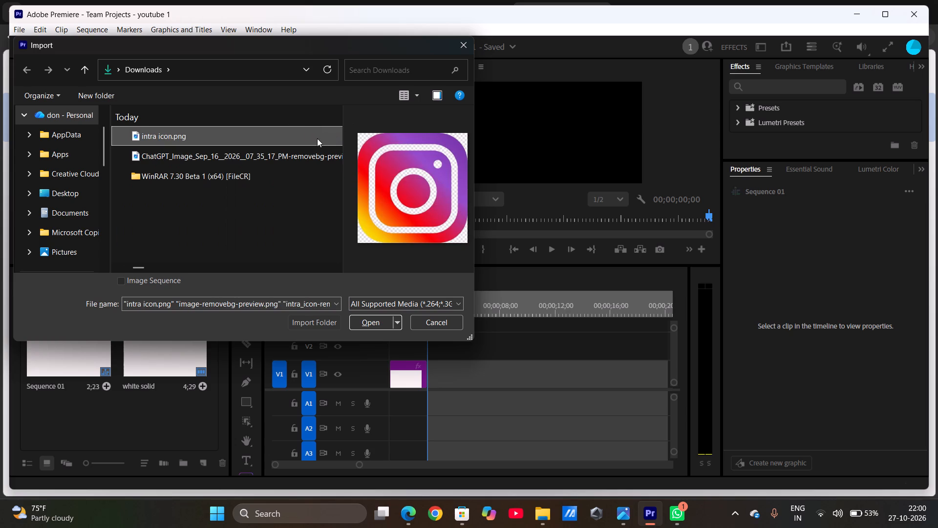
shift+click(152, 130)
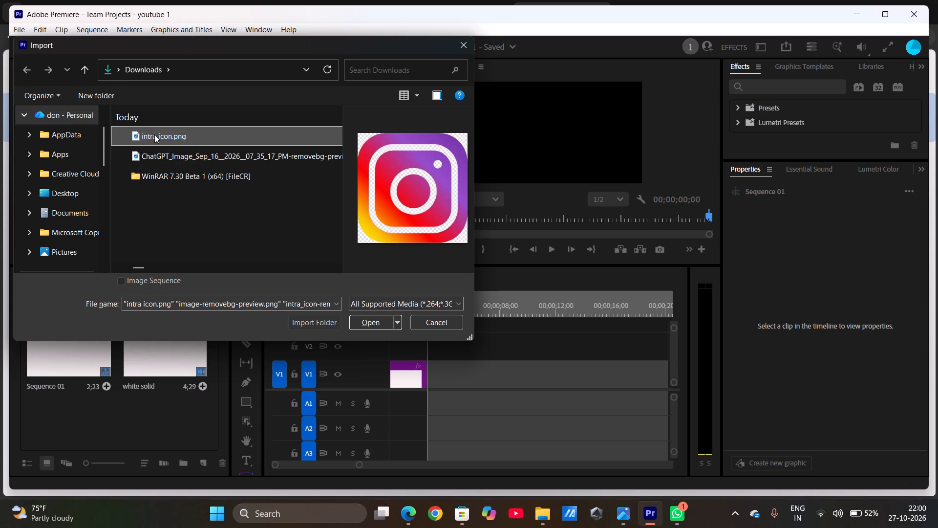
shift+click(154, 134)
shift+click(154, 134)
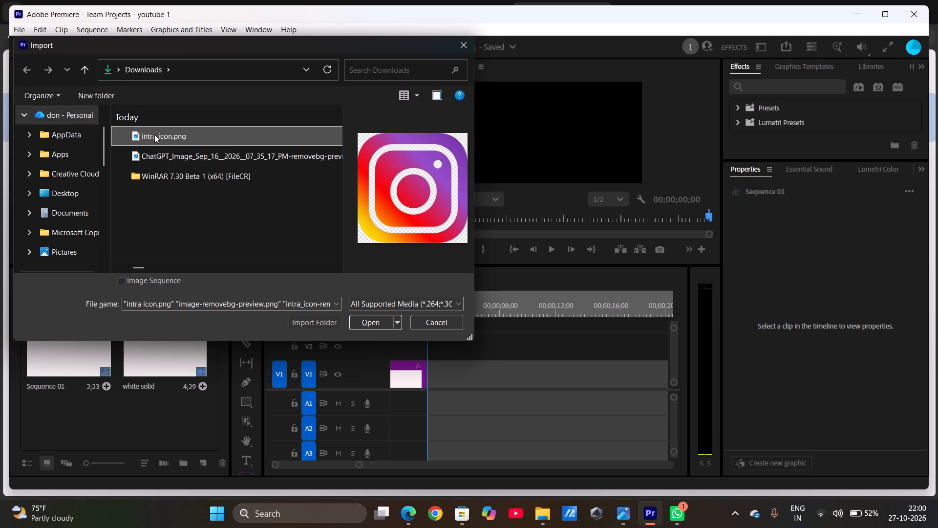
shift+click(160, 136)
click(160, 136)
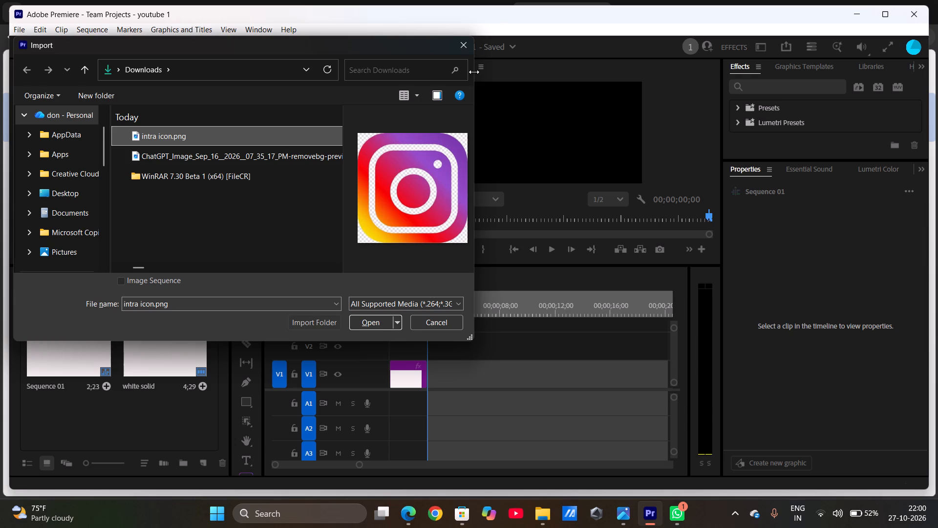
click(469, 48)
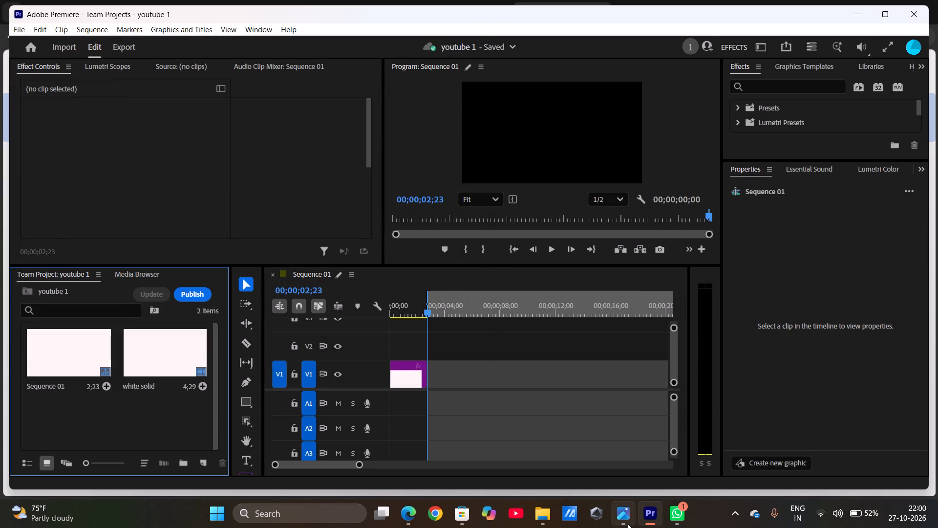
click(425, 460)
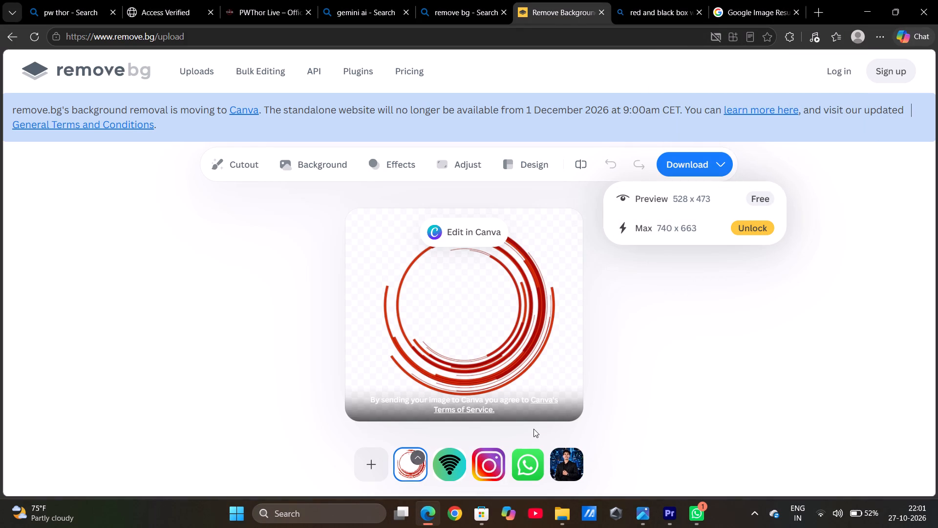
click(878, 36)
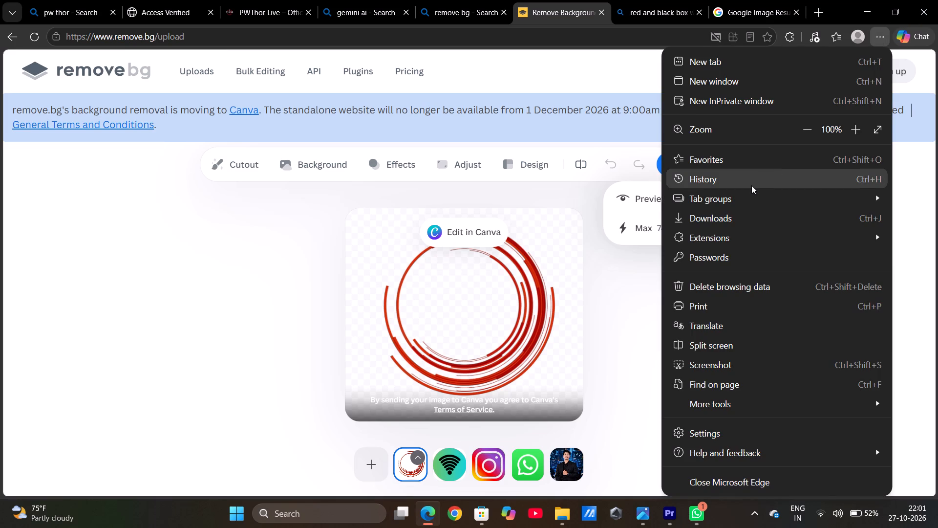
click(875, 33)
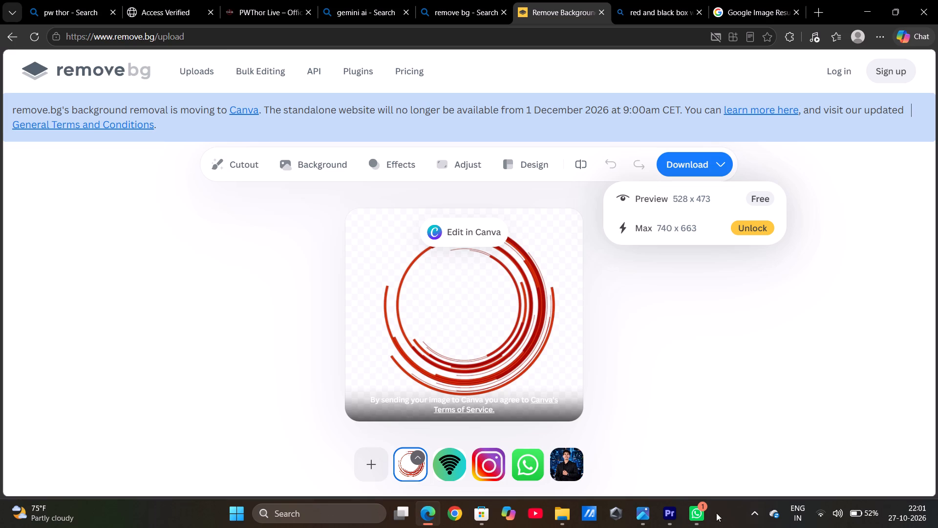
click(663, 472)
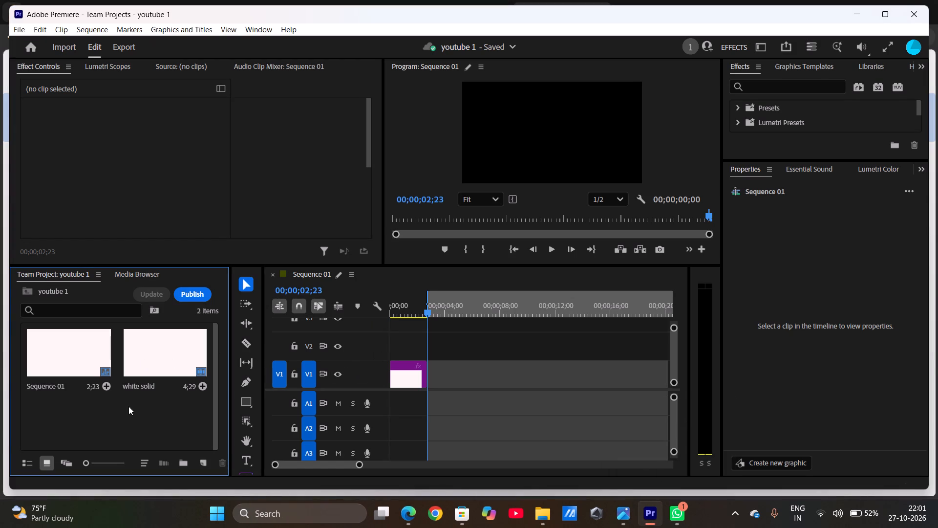
Import the portrait, Instagram, red circle, WhatsApp and wifi 1.jpg images into the team project and place them on V2 of Sequence 01.
right_click(120, 429)
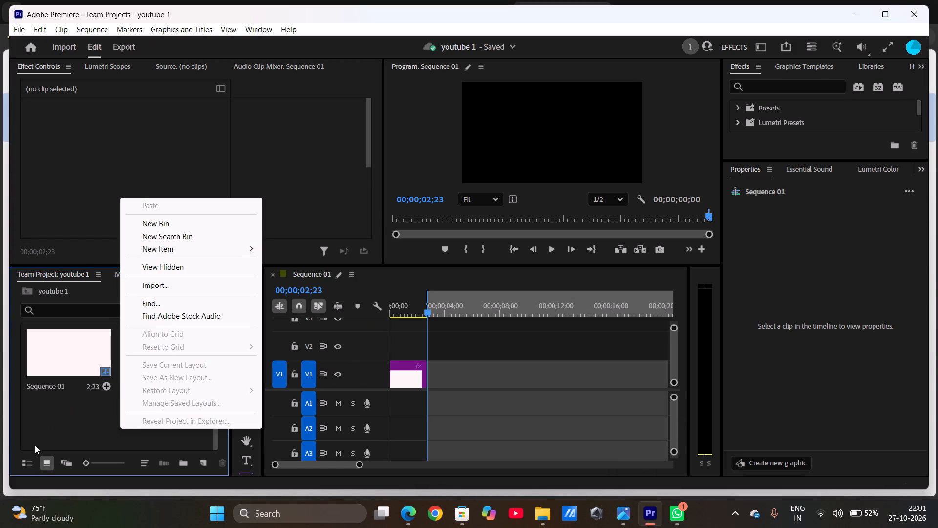
click(35, 445)
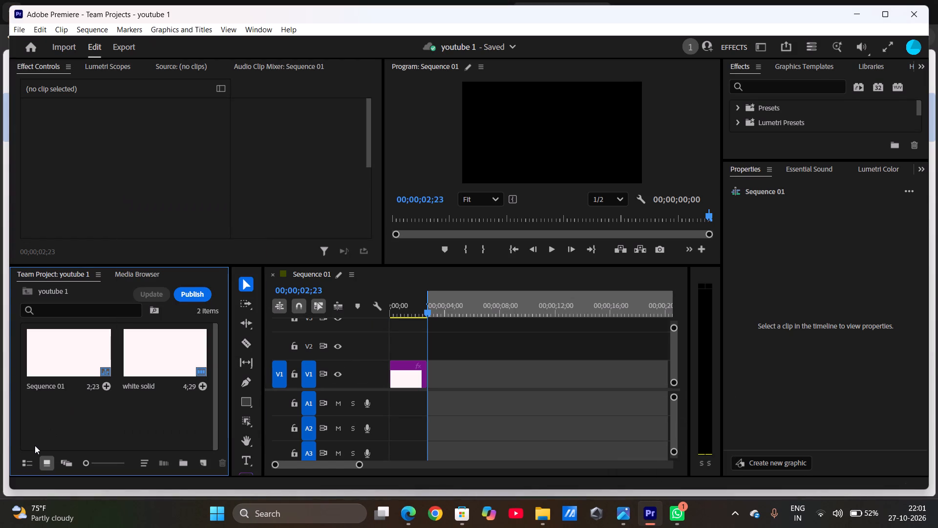
key(ctrl+i)
Import eight images from Downloads: the red ring, three Instagram icons, two WhatsApp icons, wifi 1.jpg and the portrait.
scroll(154, 233, up, 1)
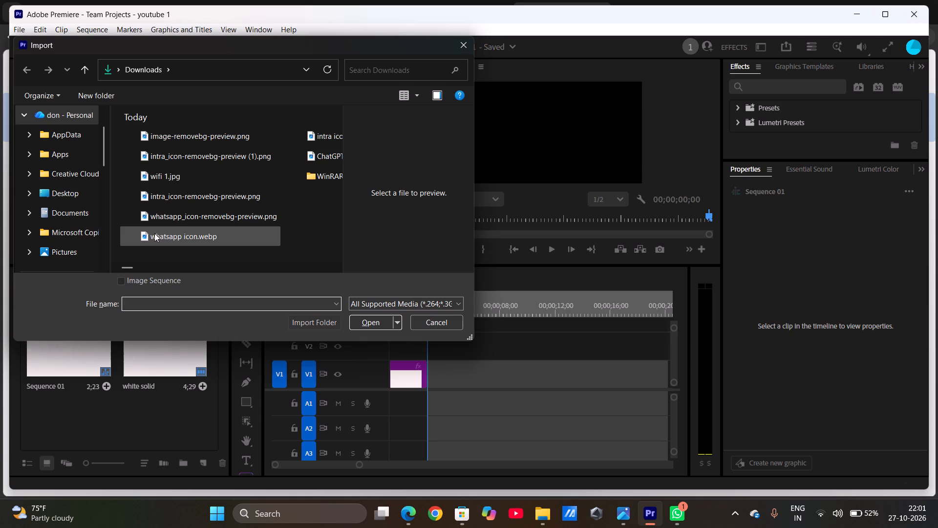
scroll(154, 233, up, 1)
click(187, 132)
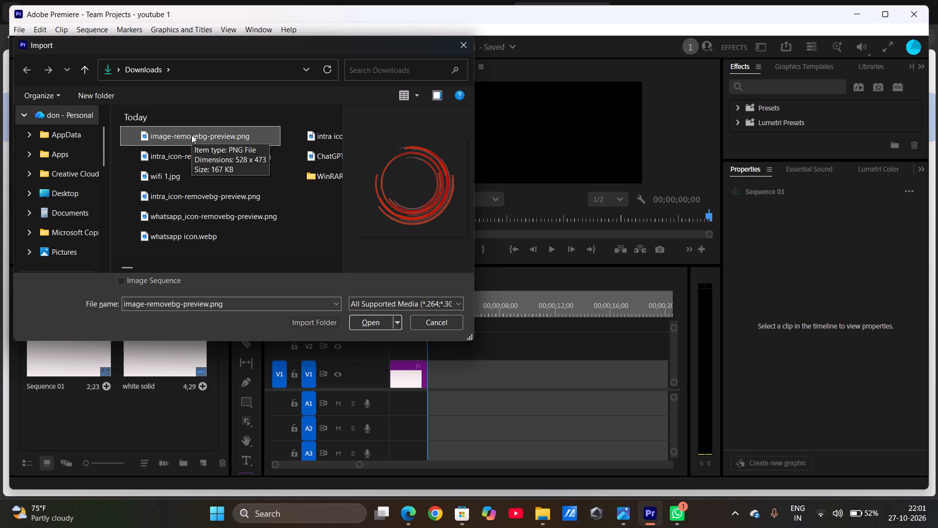
click(185, 152)
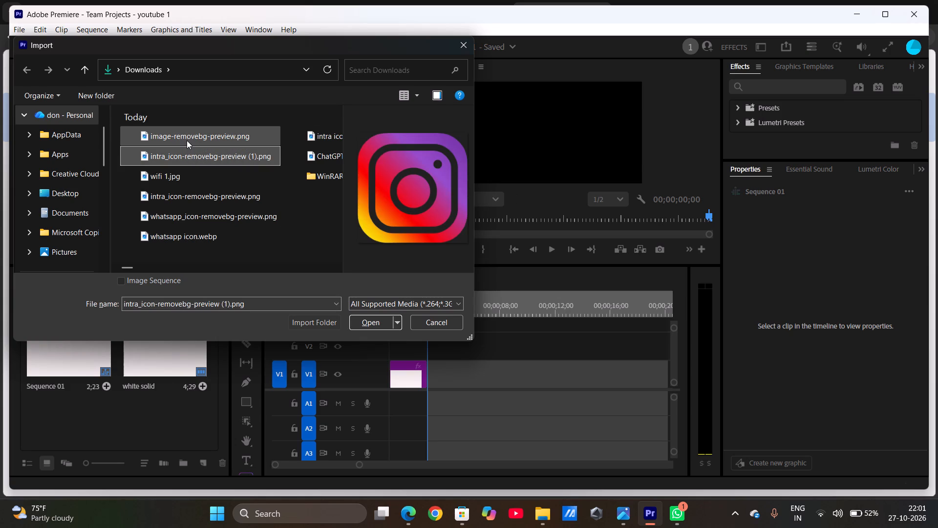
click(187, 140)
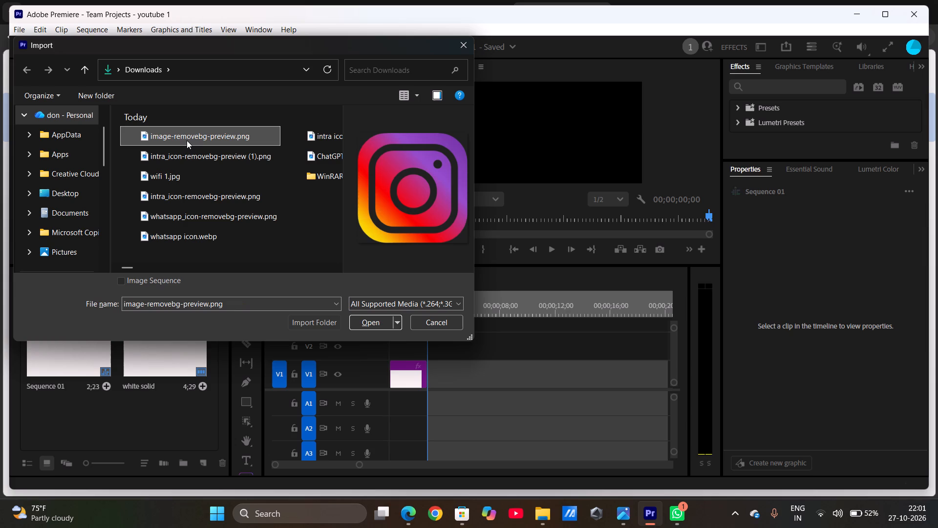
shift+click(187, 140)
shift+click(196, 152)
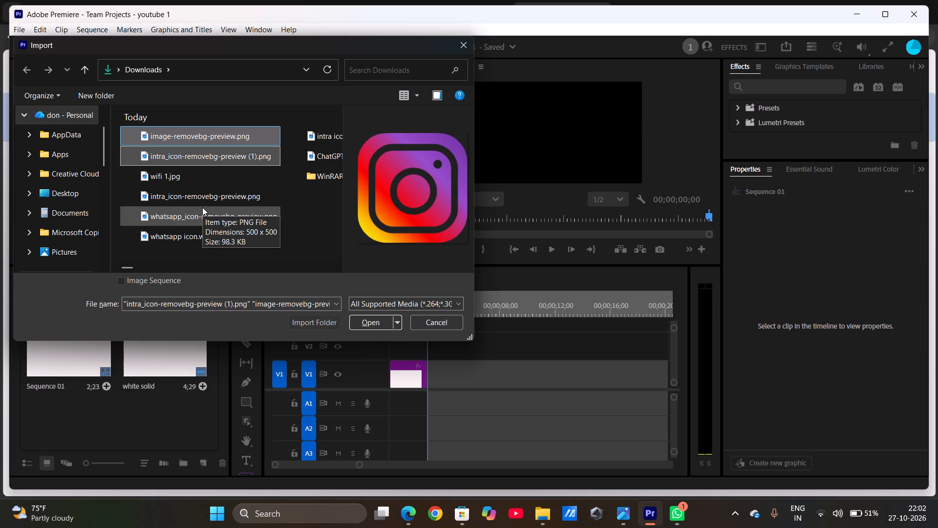
shift+click(202, 207)
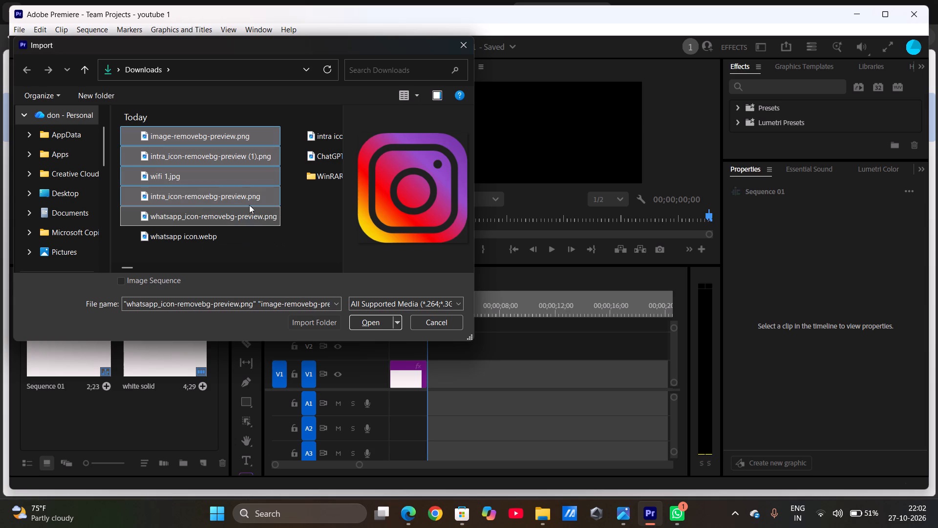
shift+click(313, 145)
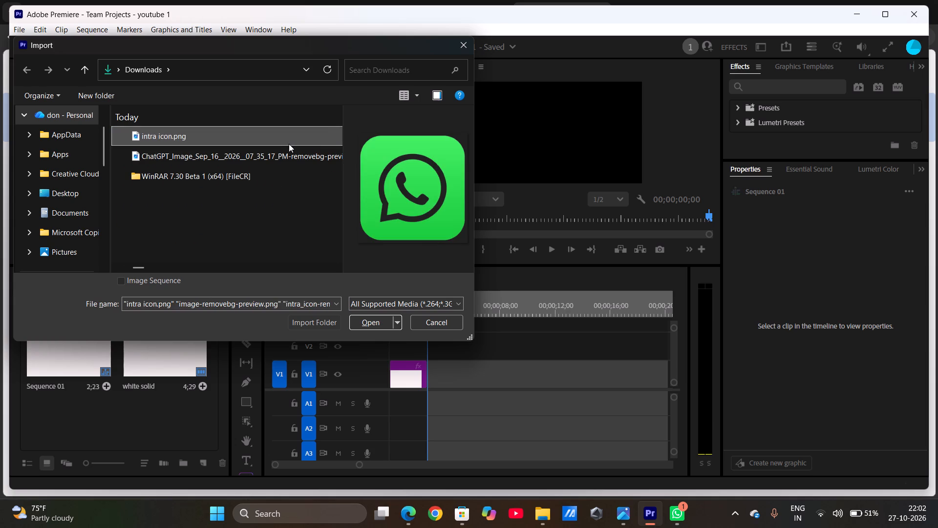
shift+click(283, 144)
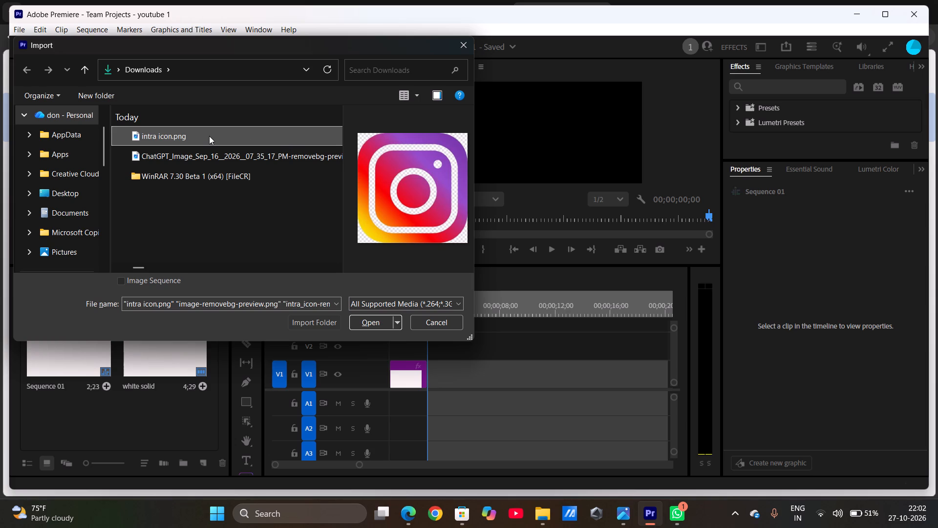
shift+click(205, 135)
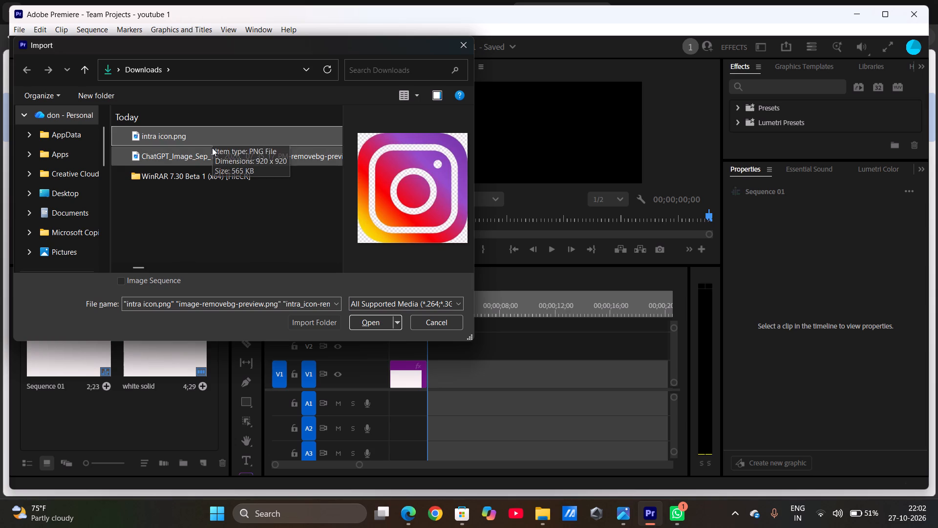
shift+click(212, 148)
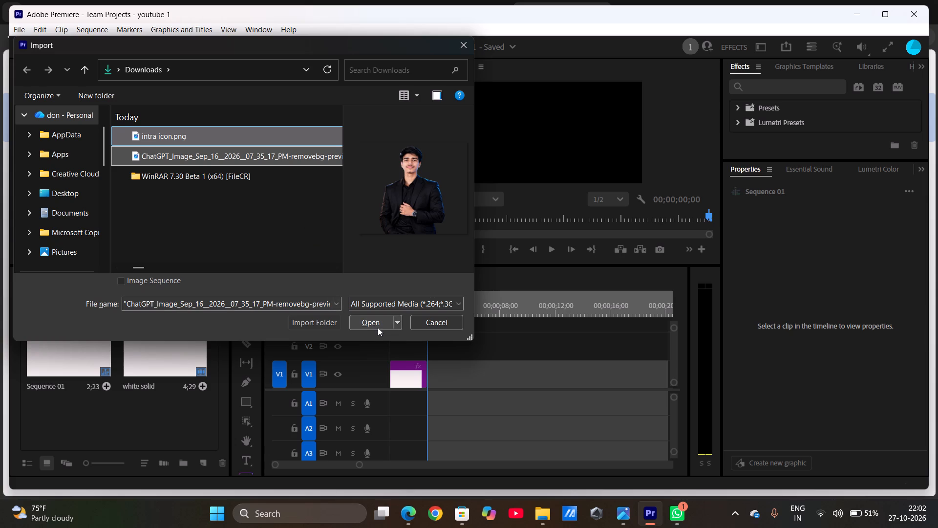
shift+click(261, 131)
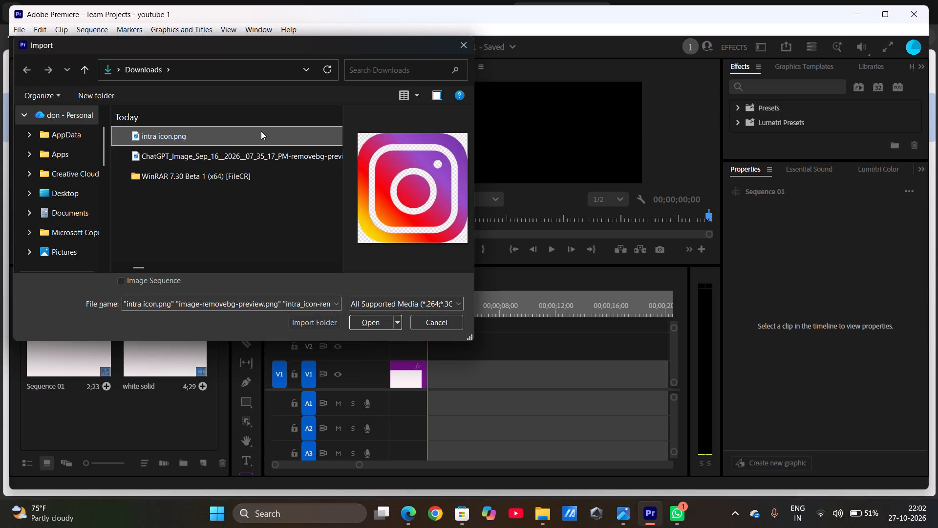
shift+click(261, 131)
shift+scroll(234, 173, up, 1)
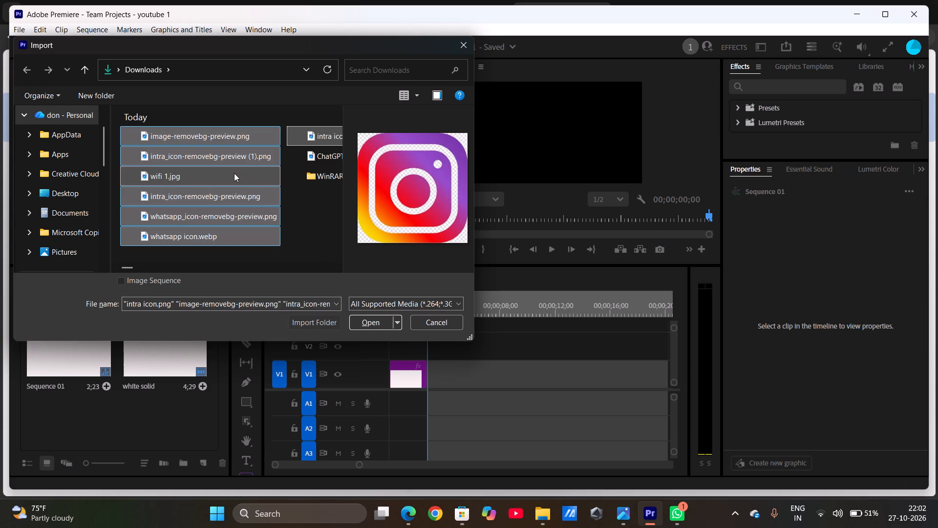
shift+click(190, 173)
shift+click(182, 157)
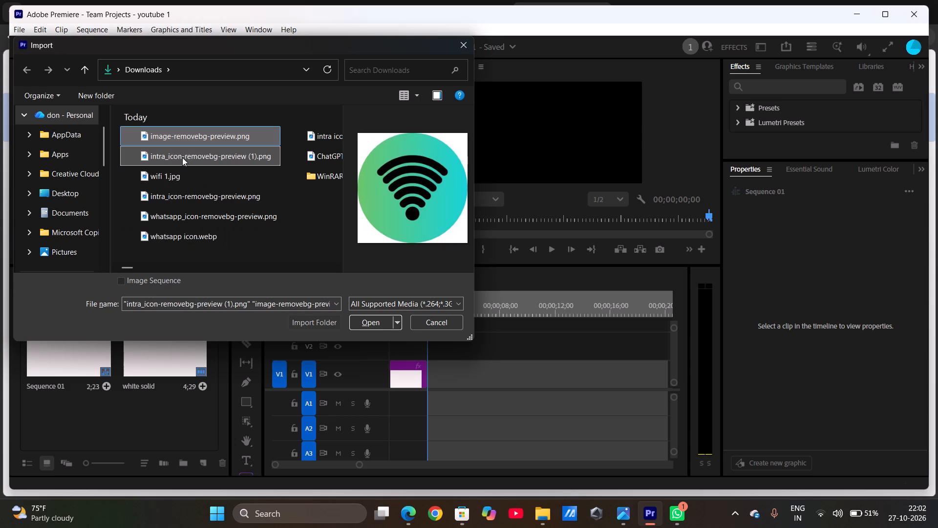
shift+click(200, 213)
shift+click(310, 156)
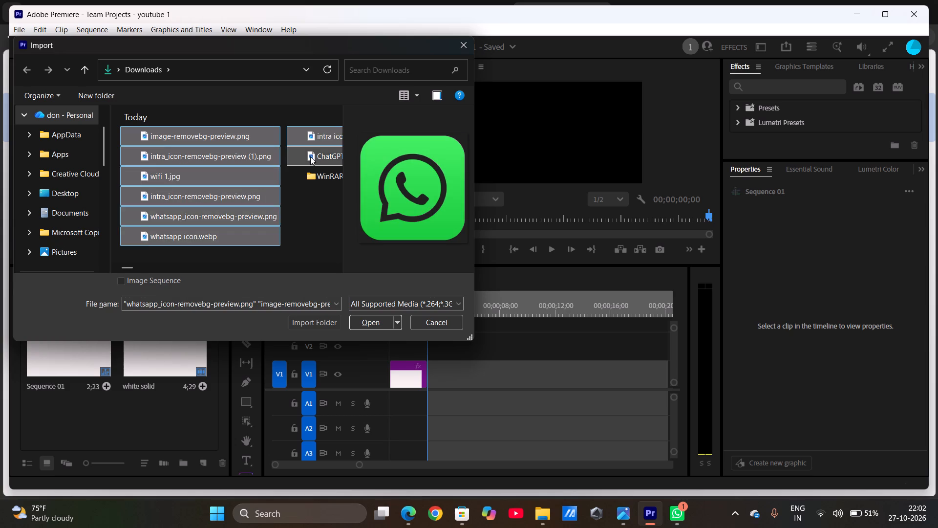
shift+click(277, 137)
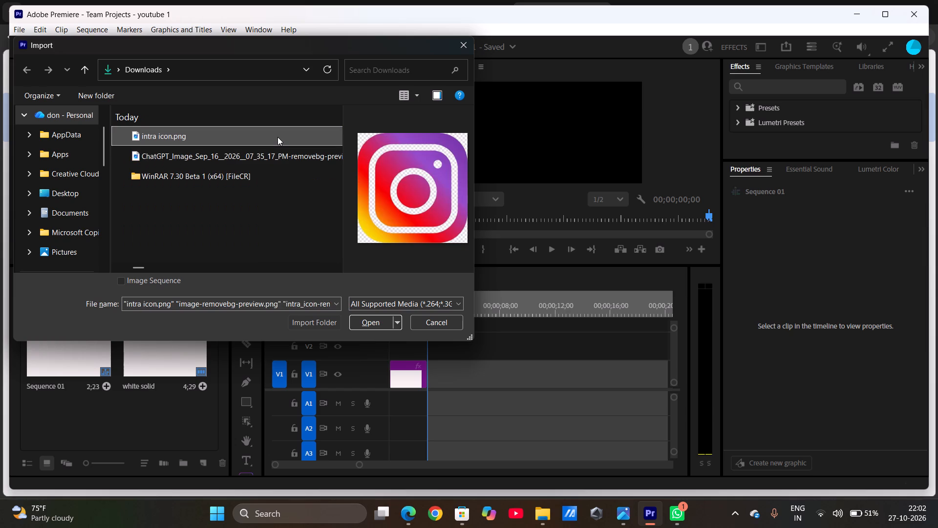
shift+click(238, 159)
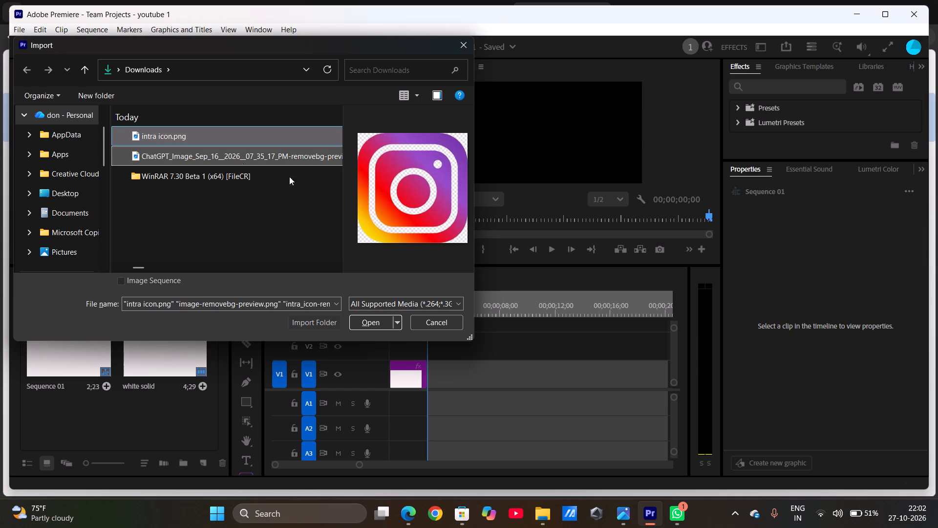
click(374, 318)
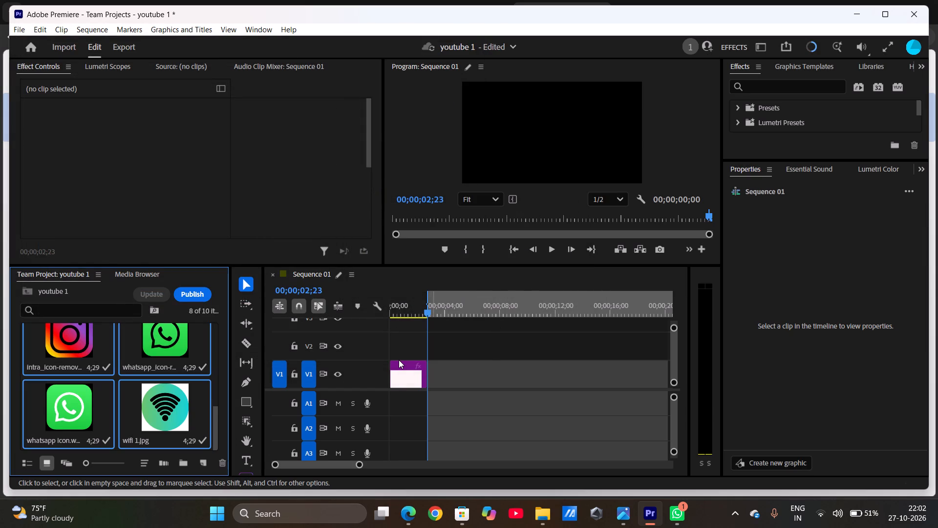
Delete intra icon.png, the Instagram image with the checkered background, from the team project.
scroll(190, 404, up, 1)
scroll(190, 404, down, 1)
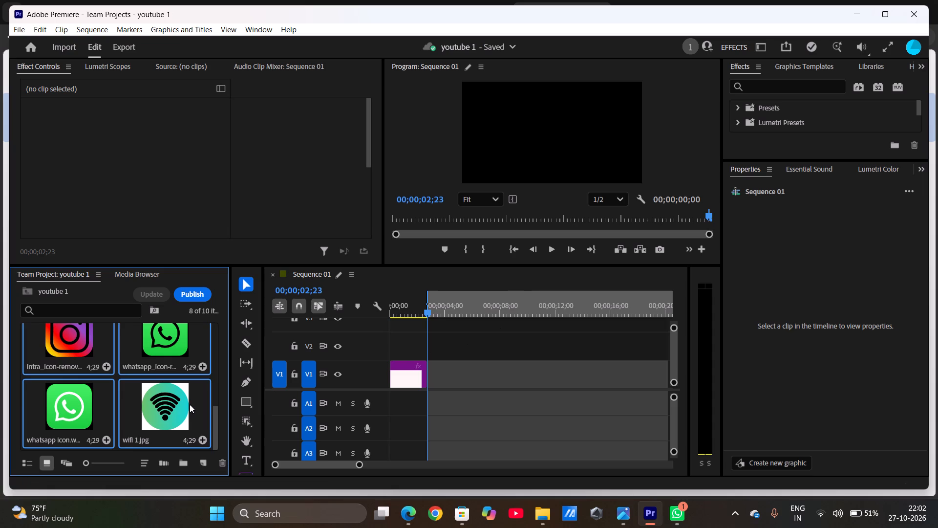
scroll(190, 404, up, 1)
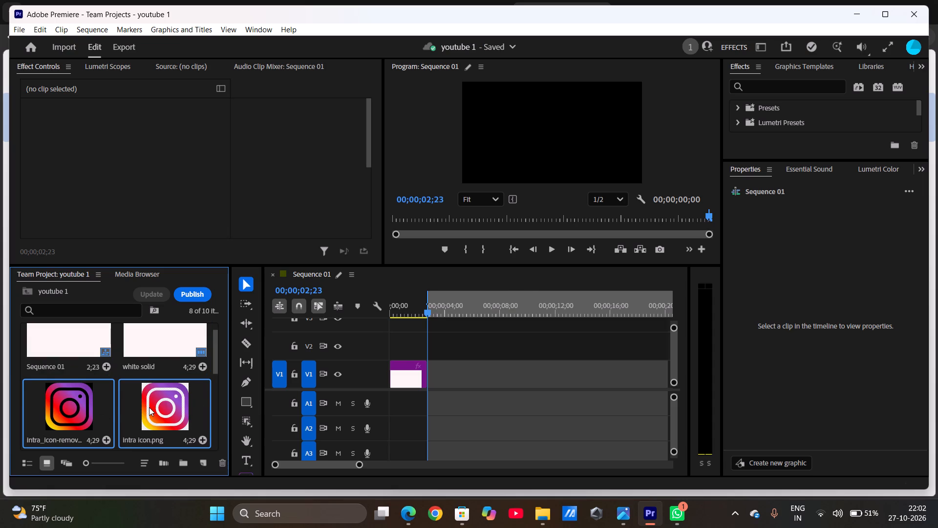
scroll(149, 407, up, 1)
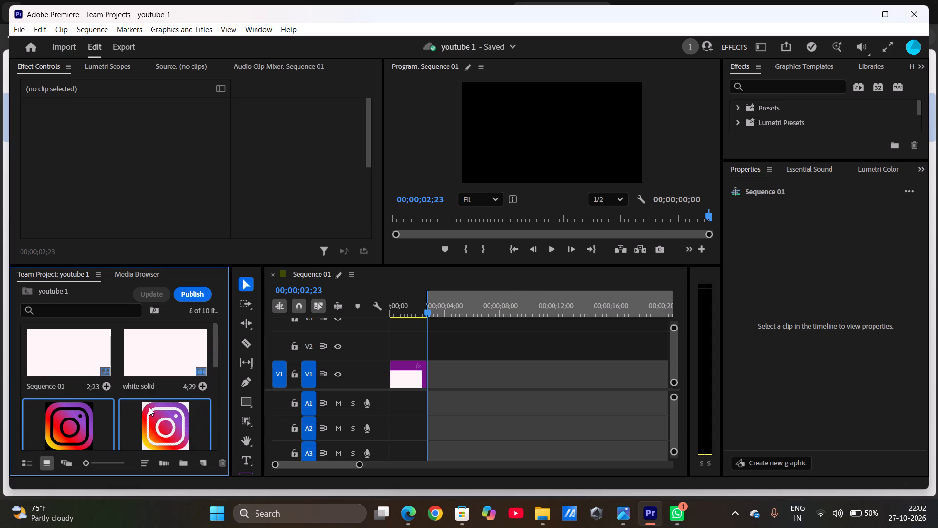
click(154, 416)
key(BackSpace)
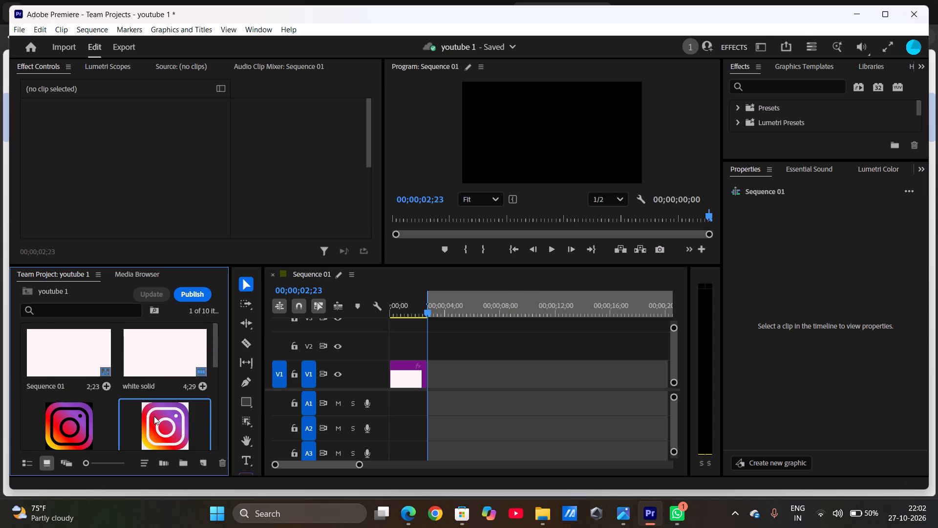
scroll(154, 416, up, 1)
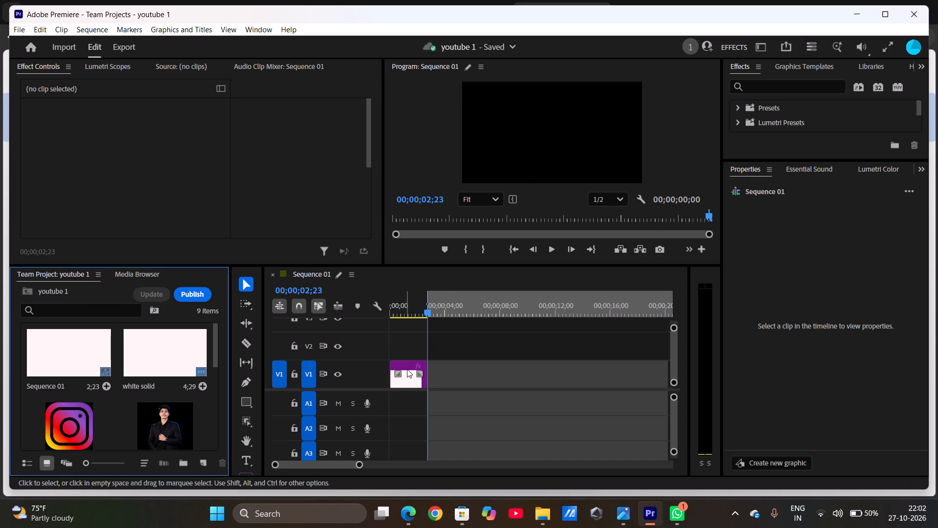
Play Sequence 01 from its start to review the white solid clip.
click(406, 352)
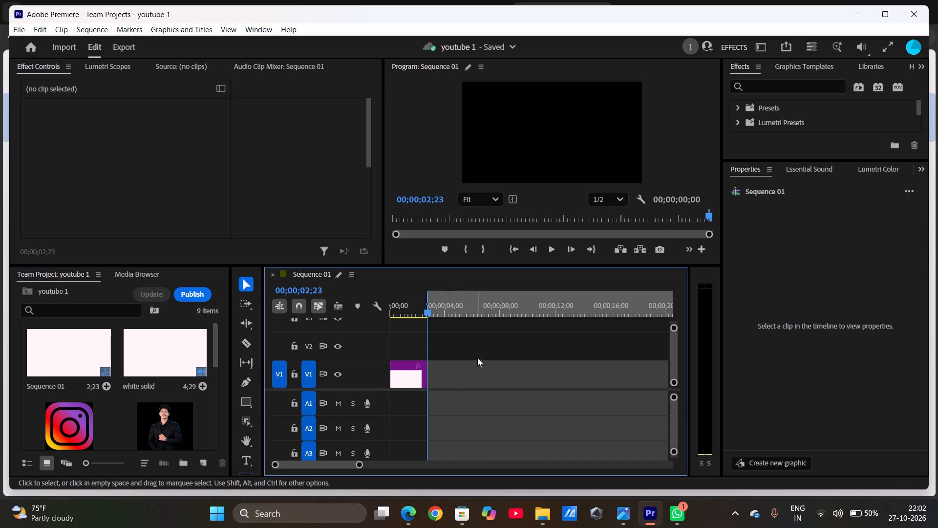
click(405, 348)
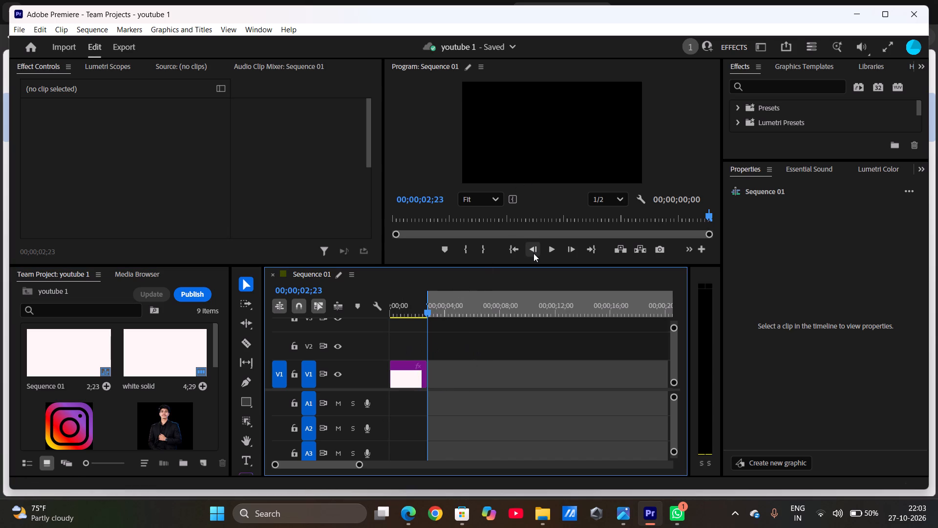
click(511, 248)
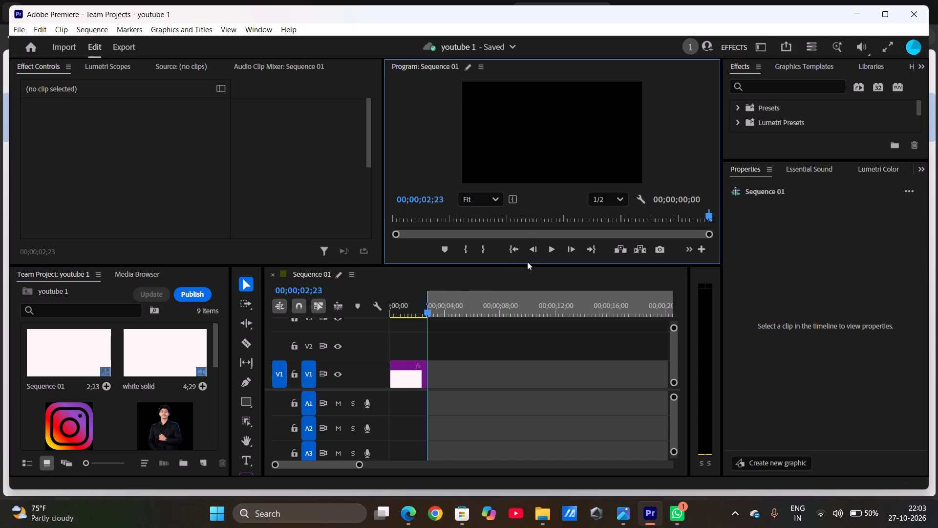
click(548, 251)
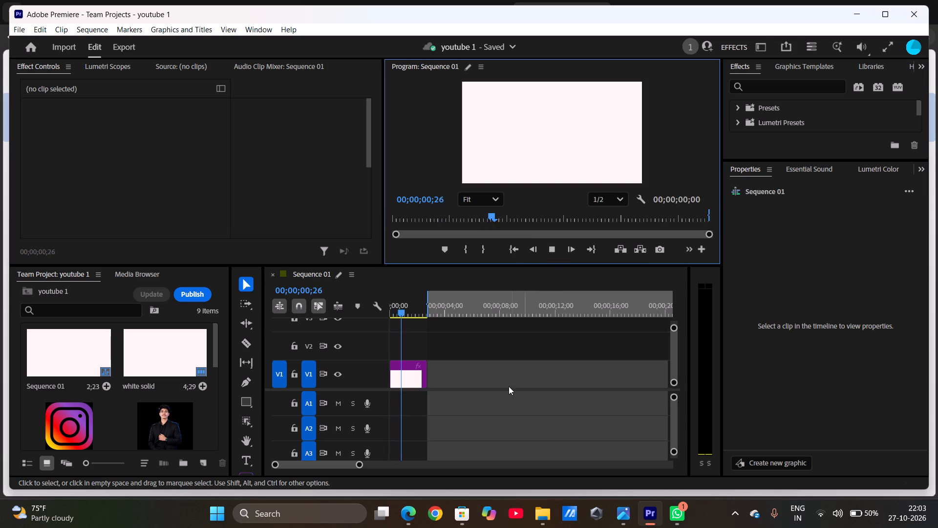
click(507, 390)
click(489, 385)
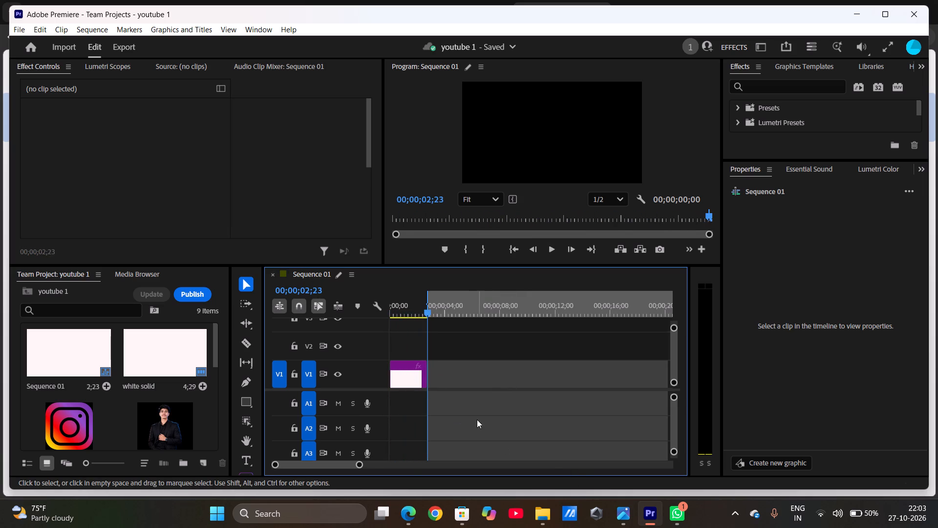
Place the portrait image on V2 of Sequence 01, starting at about 00;00;02;16 above the end of the white solid clip.
drag(359, 462, 460, 465)
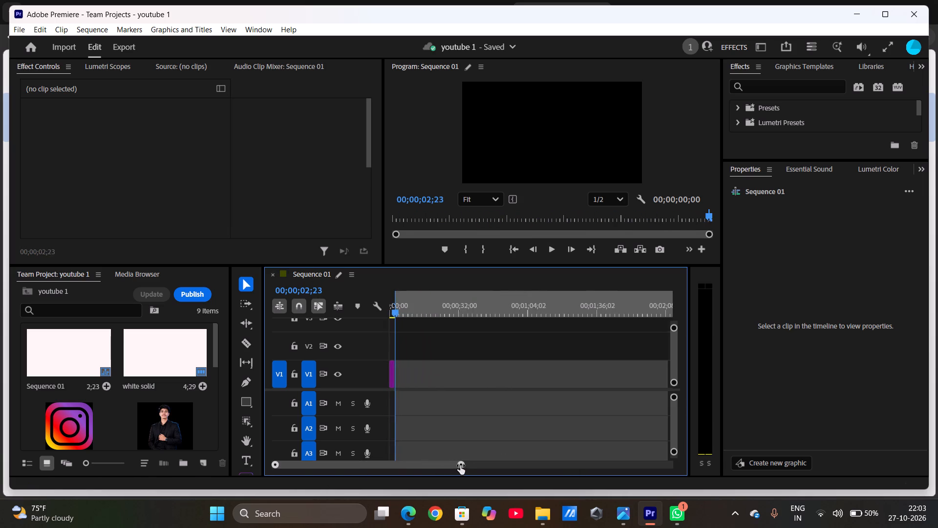
drag(460, 465, 272, 464)
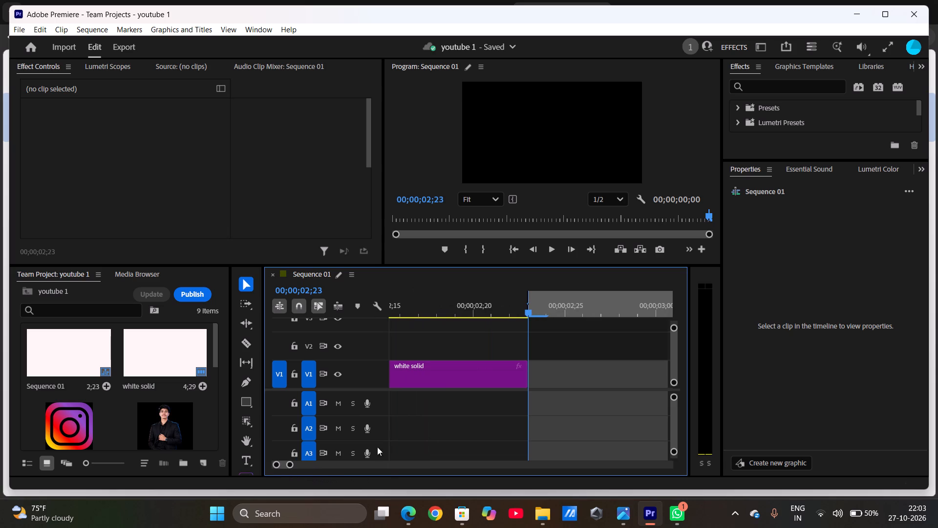
click(660, 352)
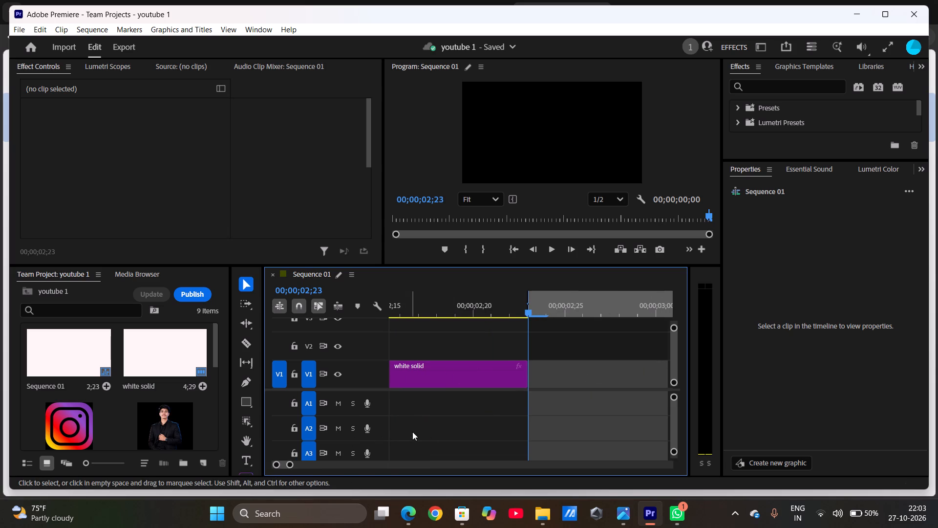
click(179, 418)
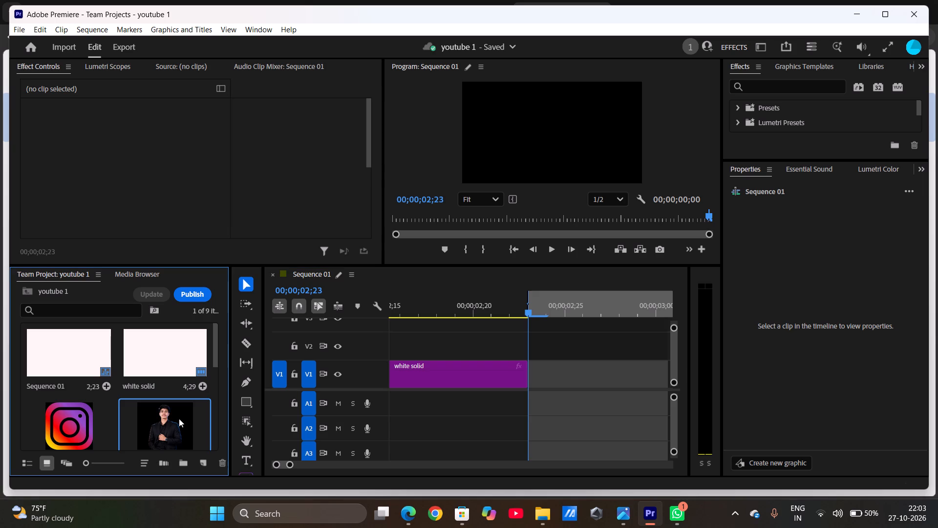
scroll(179, 418, up, 1)
drag(154, 424, 400, 344)
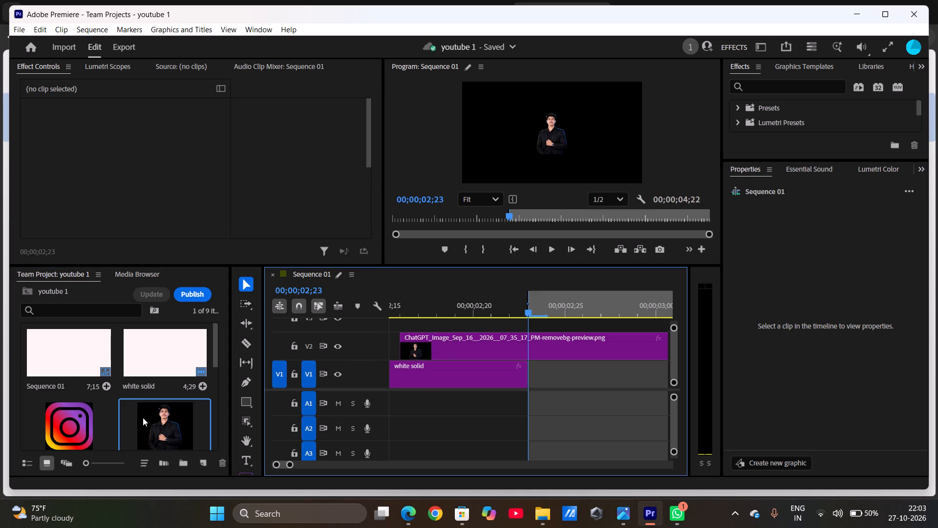
Reorder the project thumbnails so the transparent Instagram icon comes after the portrait image, and look through the imported images.
drag(82, 424, 179, 423)
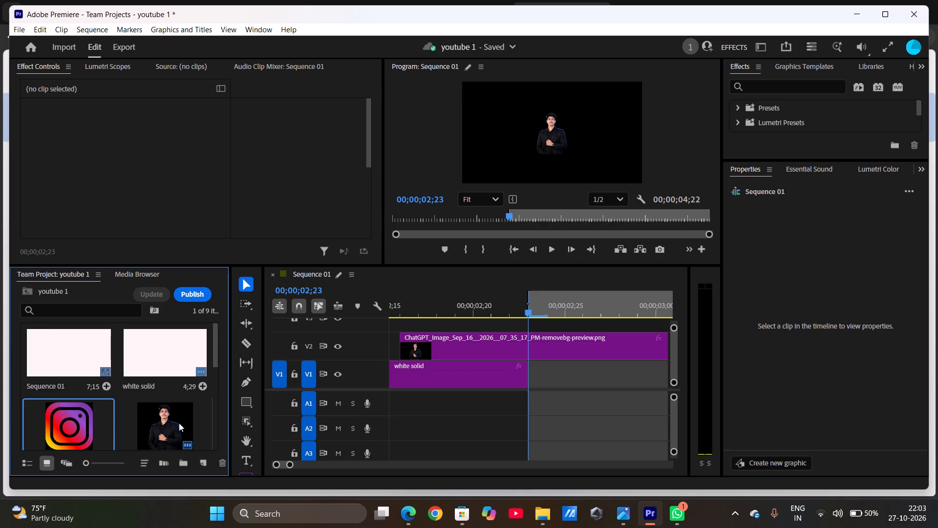
scroll(179, 423, down, 1)
scroll(105, 387, up, 1)
scroll(105, 387, down, 1)
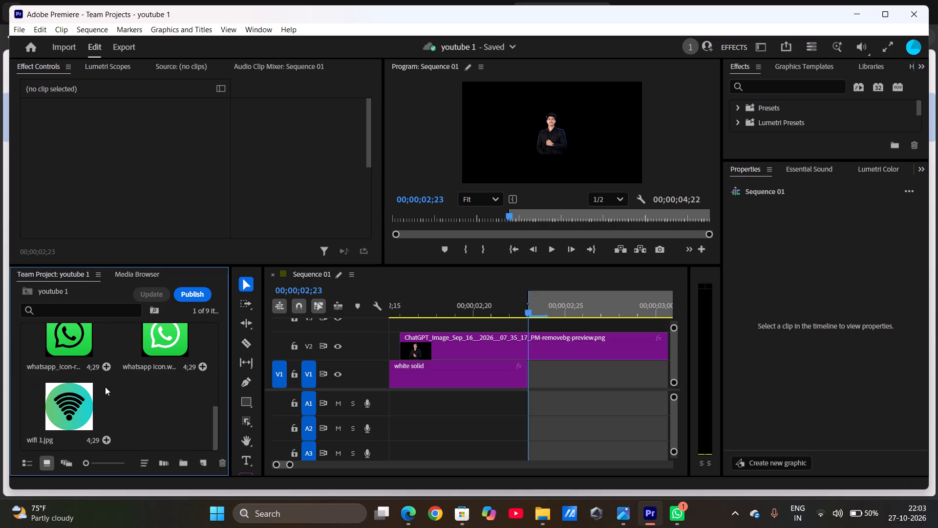
scroll(105, 387, down, 1)
scroll(92, 353, up, 1)
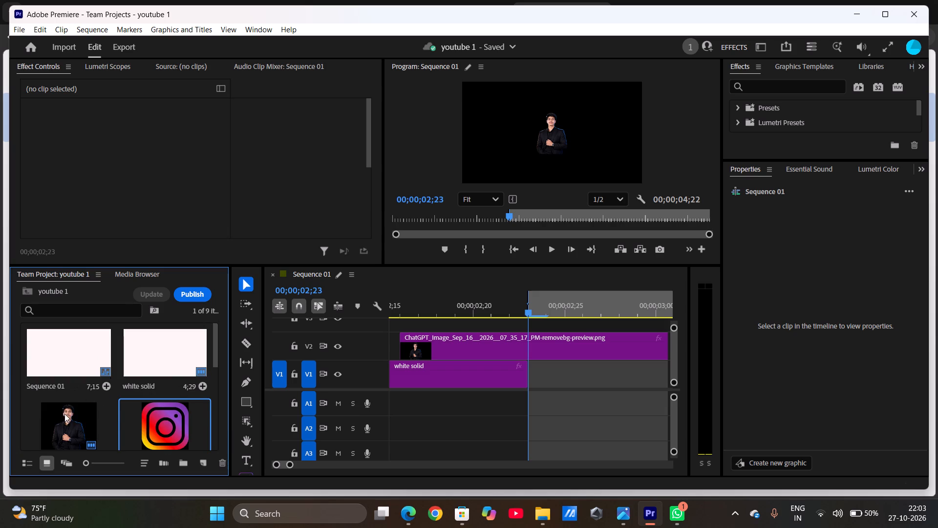
Place the transparent Instagram icon on V2 of Sequence 01, starting at about 00;00;02;19 over the portrait clip.
drag(66, 423, 161, 418)
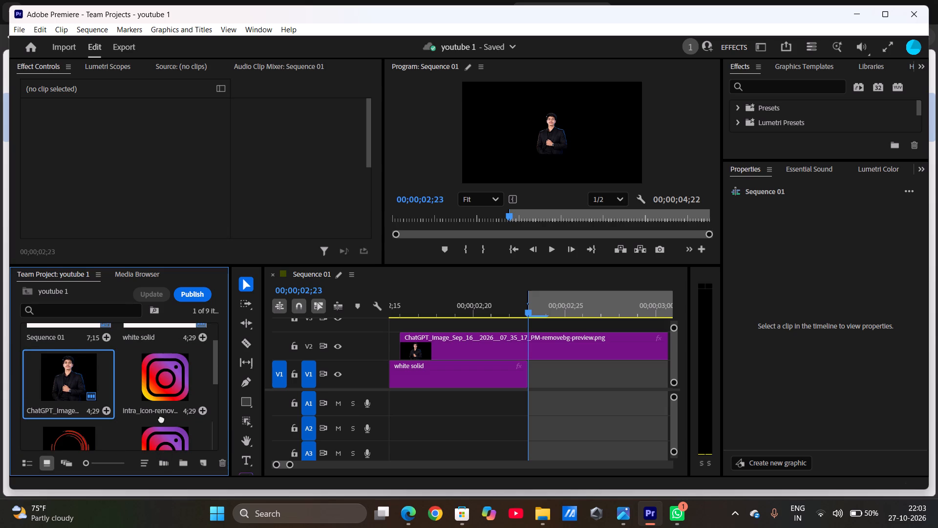
drag(161, 418, 157, 413)
drag(157, 388, 297, 374)
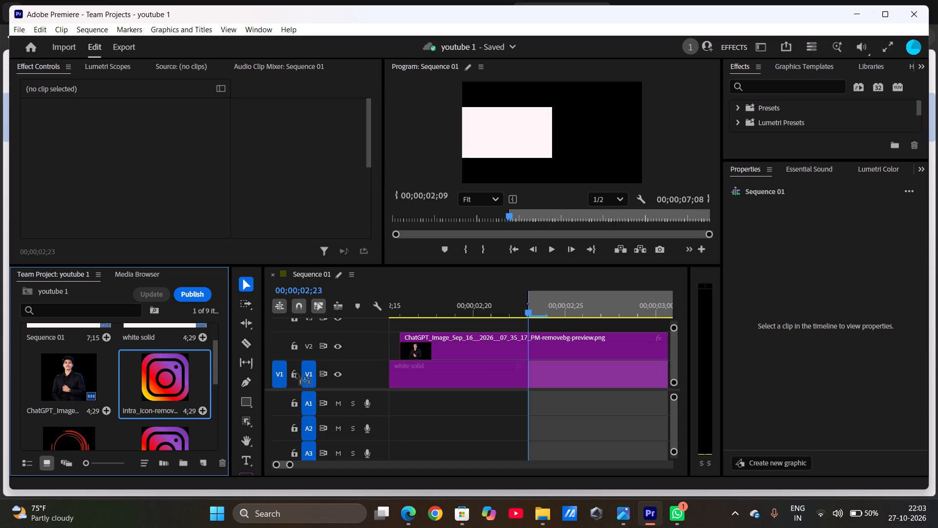
drag(297, 374, 452, 349)
Place the red ring image on V2, starting at about 00;00;02;21 over the Instagram clip.
scroll(164, 428, down, 1)
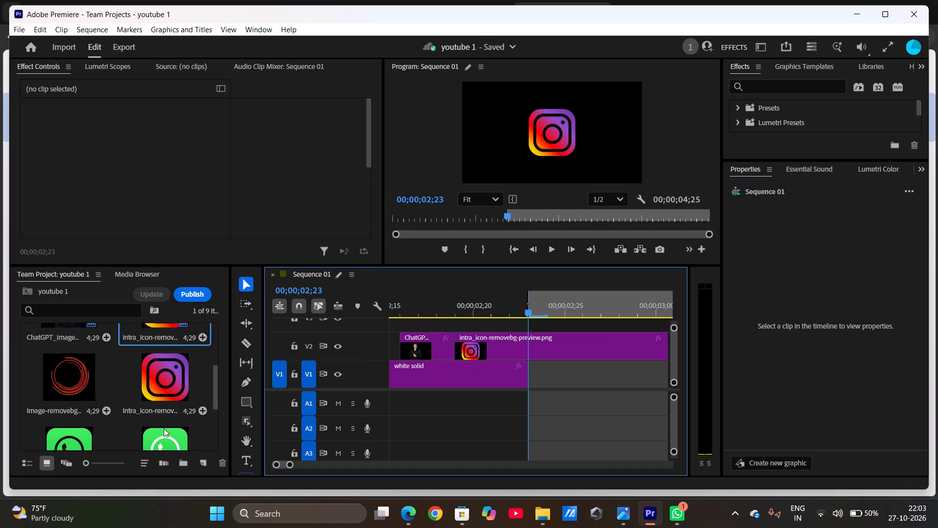
scroll(164, 428, down, 1)
drag(68, 336, 406, 366)
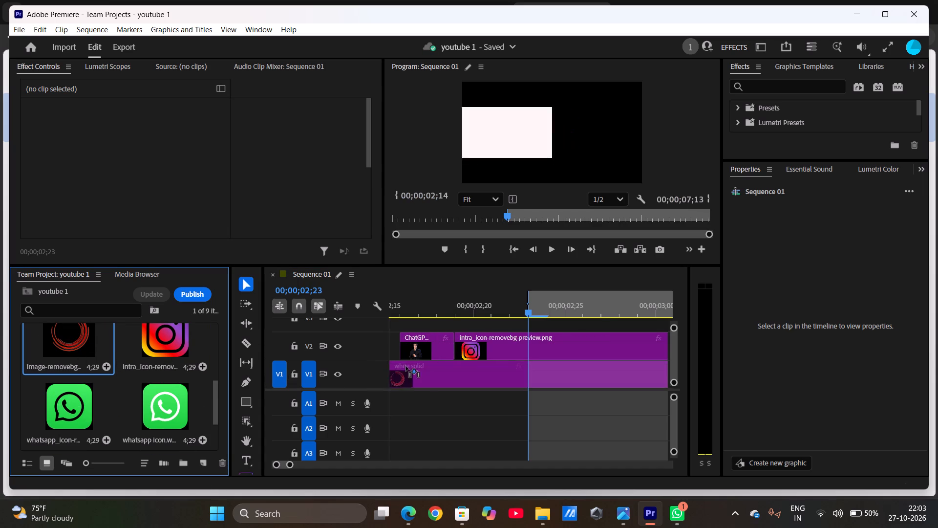
drag(406, 366, 489, 343)
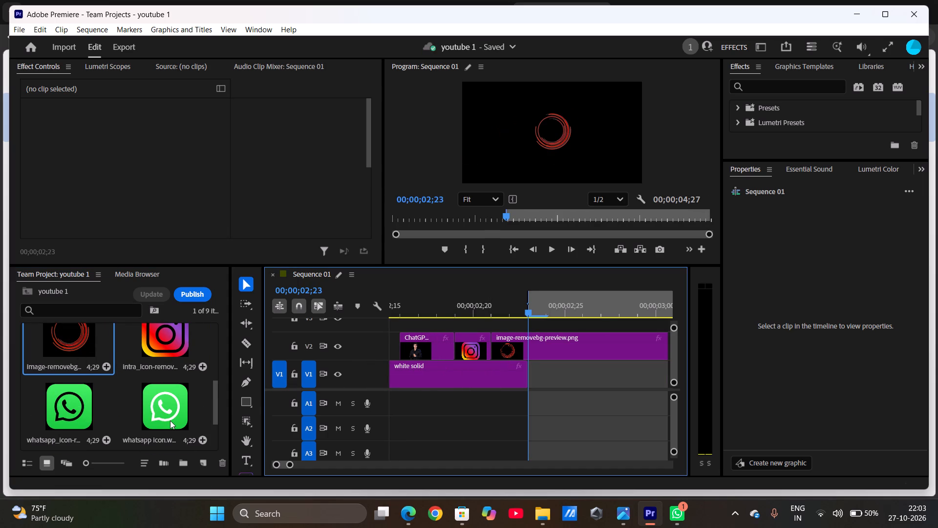
Delete the WhatsApp image with the white logo from the team project.
click(170, 420)
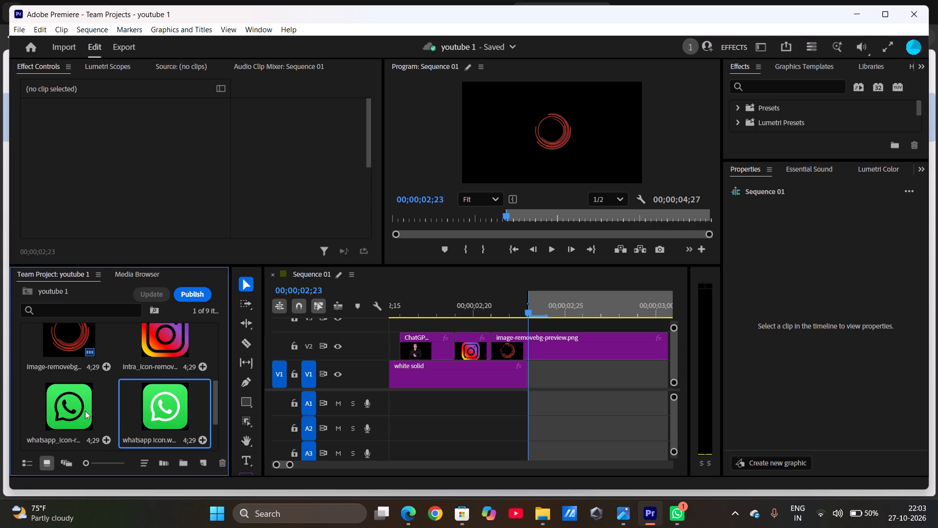
click(125, 413)
key(BackSpace)
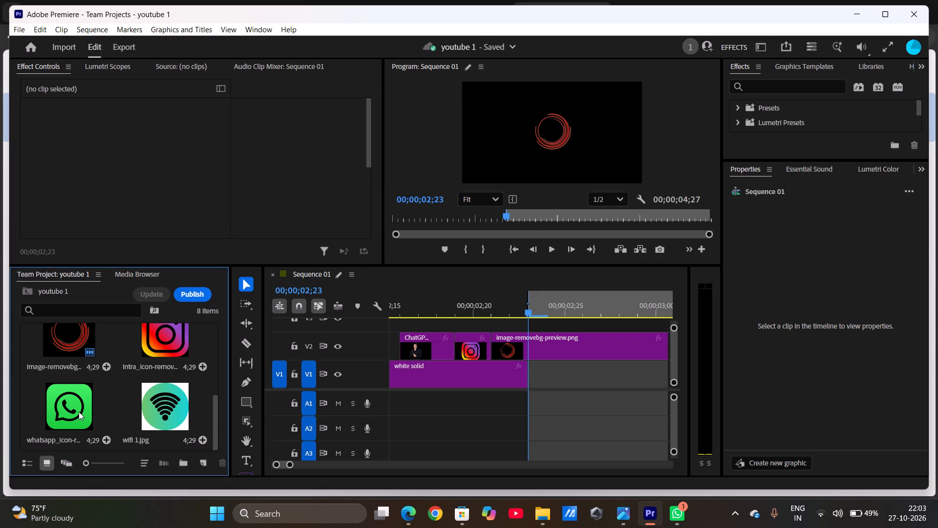
Place the remaining WhatsApp icon and wifi 1.jpg on V2, starting at about 00;00;02;24 and 00;00;02;26.
drag(79, 412, 538, 347)
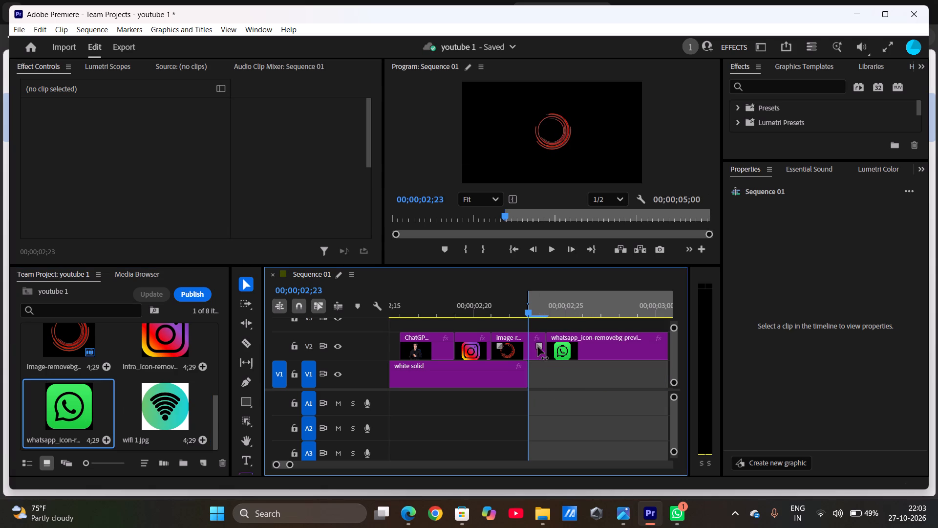
drag(184, 408, 607, 335)
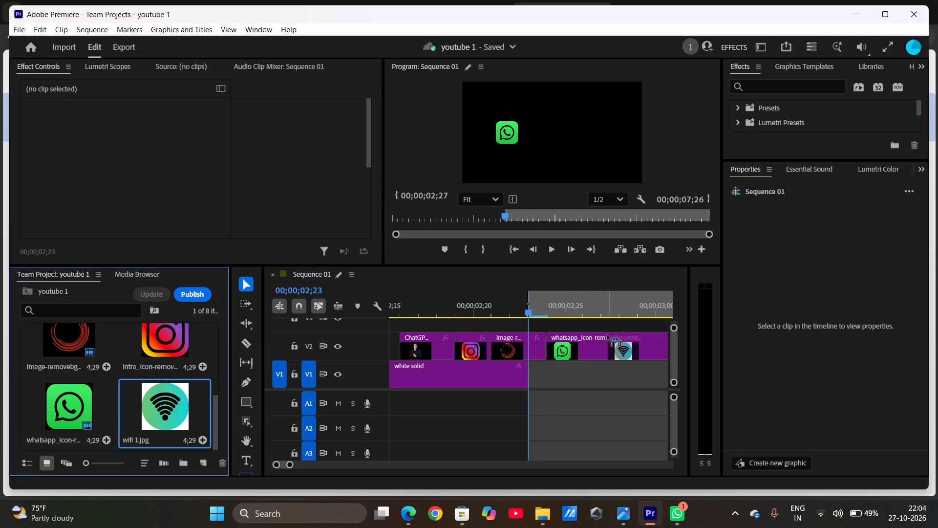
drag(607, 335, 588, 335)
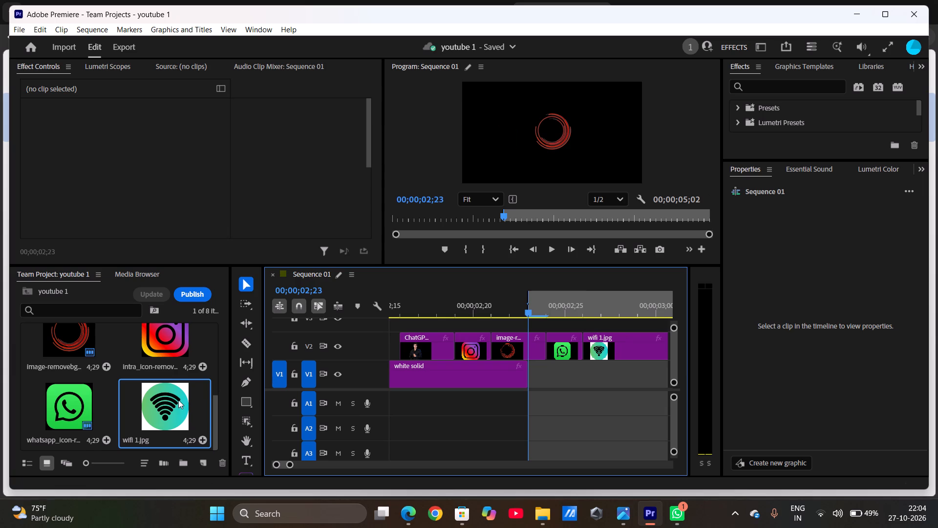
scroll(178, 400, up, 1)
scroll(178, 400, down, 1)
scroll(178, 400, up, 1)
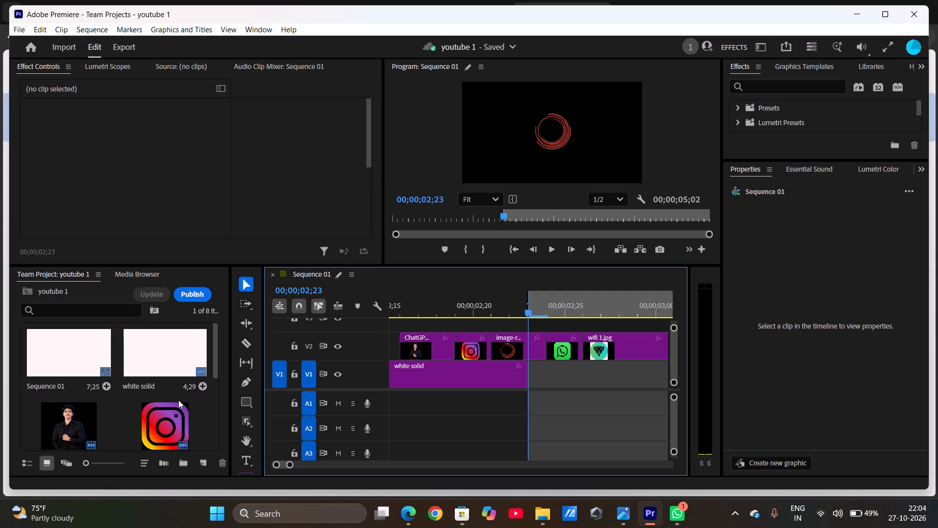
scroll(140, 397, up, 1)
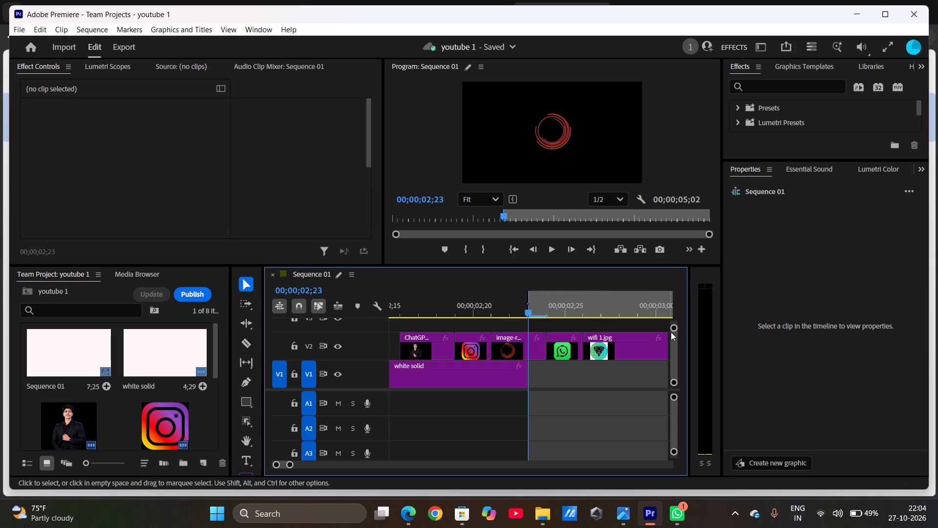
Reduce the height of the video tracks so that V1, V2 and V3 all fit in the timeline.
drag(673, 330, 676, 344)
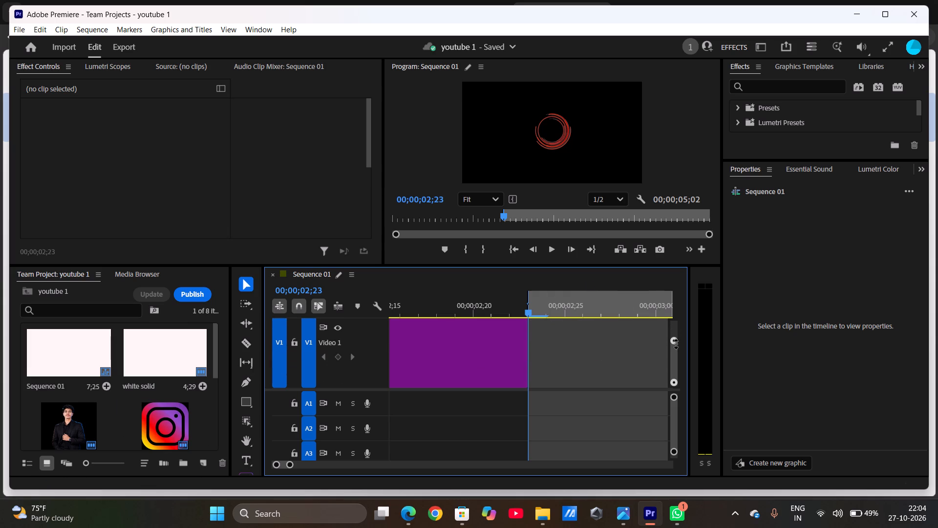
drag(676, 344, 676, 312)
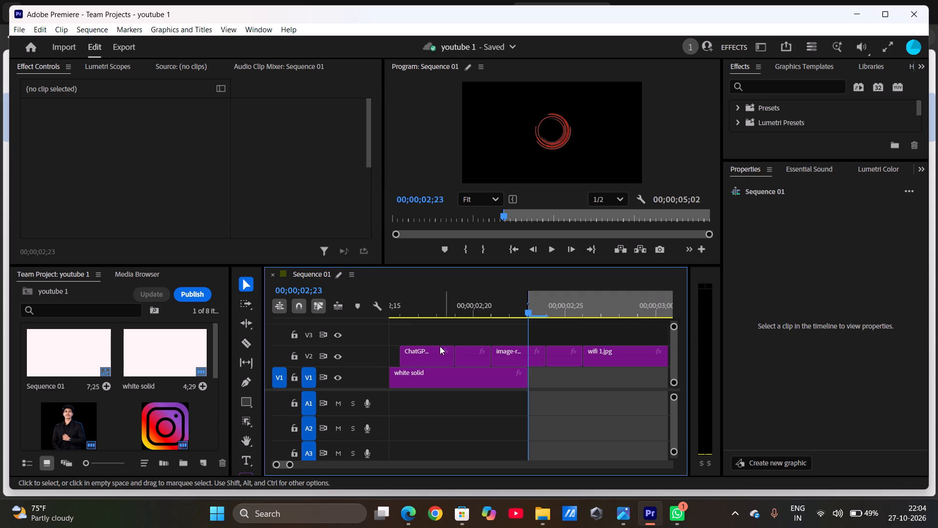
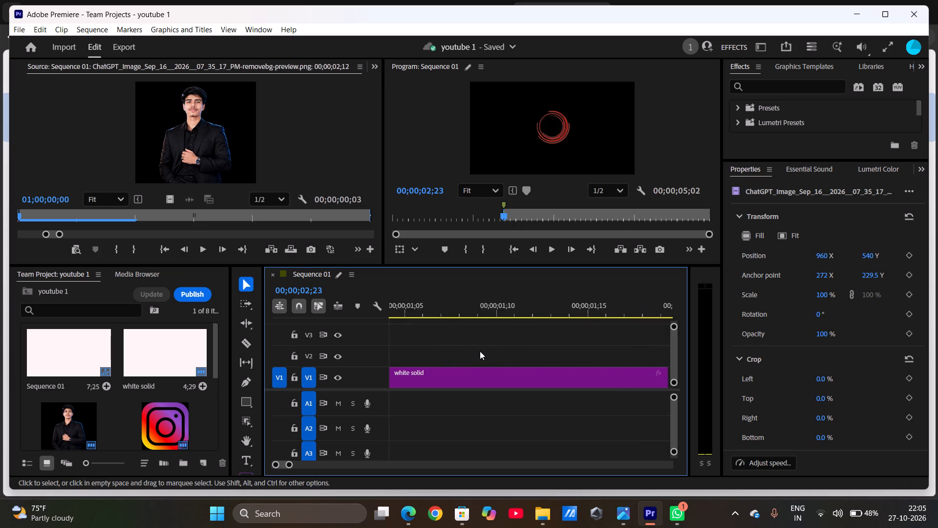
scroll(480, 351, right, 11)
drag(464, 376, 451, 376)
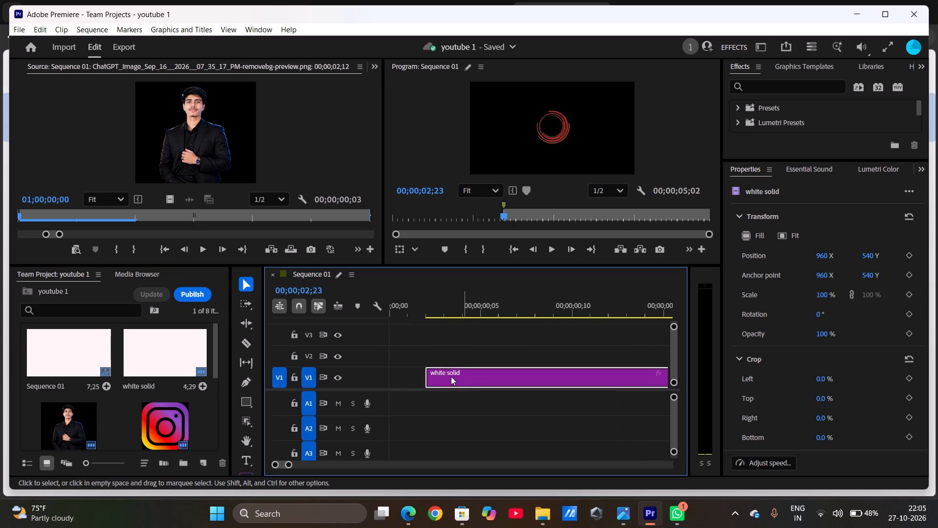
drag(451, 376, 417, 374)
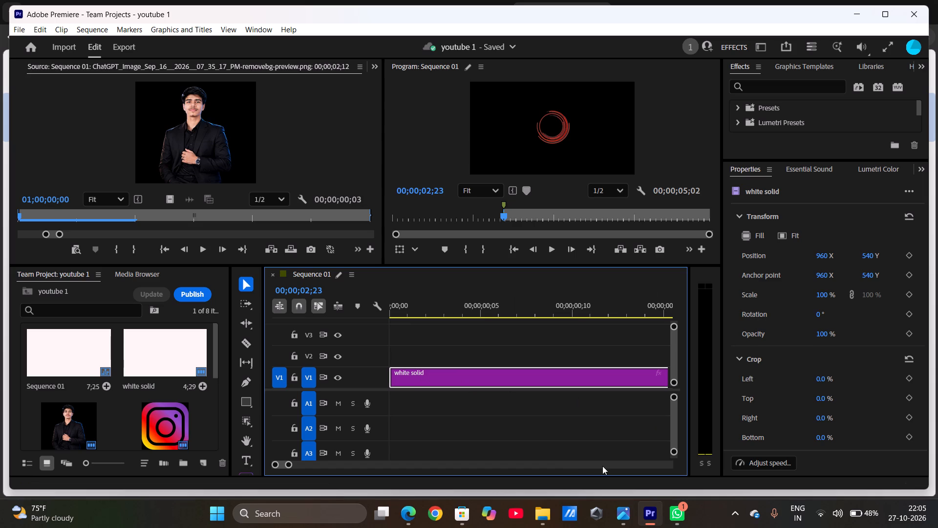
Extend the start of the ChatGPT portrait clip on V2 back to the beginning of the sequence, for a duration of 00;00;02;15.
drag(290, 462, 345, 471)
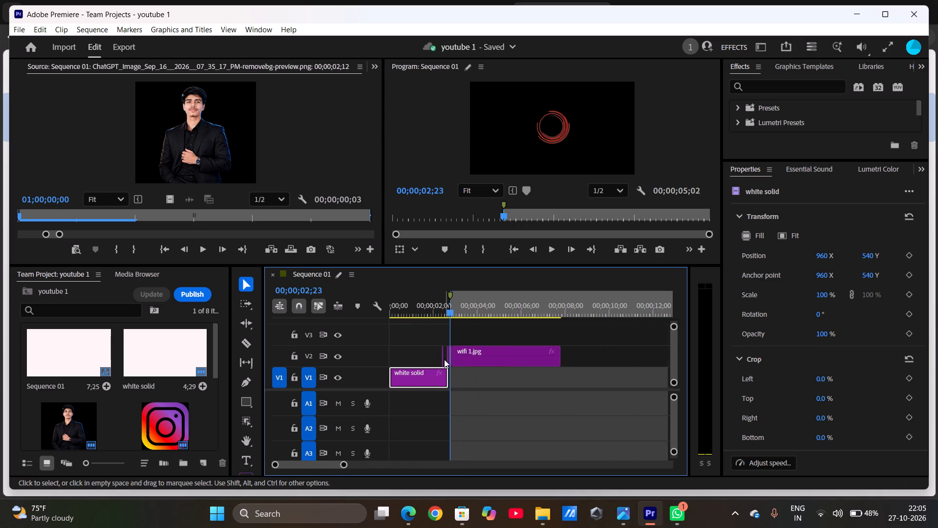
click(442, 358)
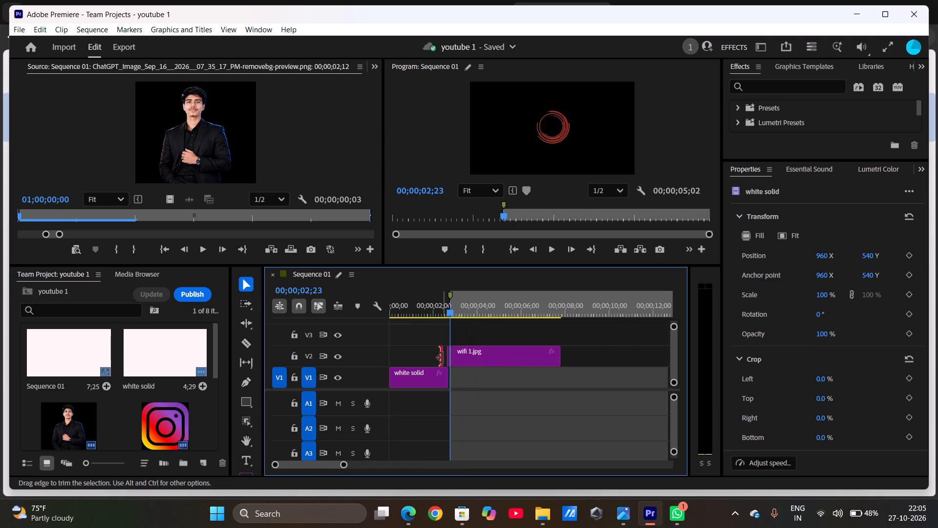
drag(442, 358, 394, 354)
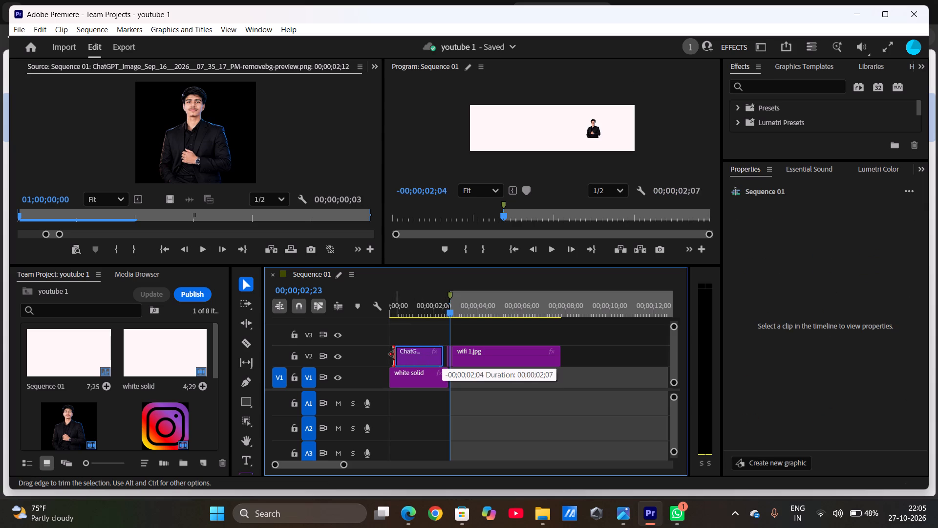
drag(394, 354, 391, 353)
click(407, 356)
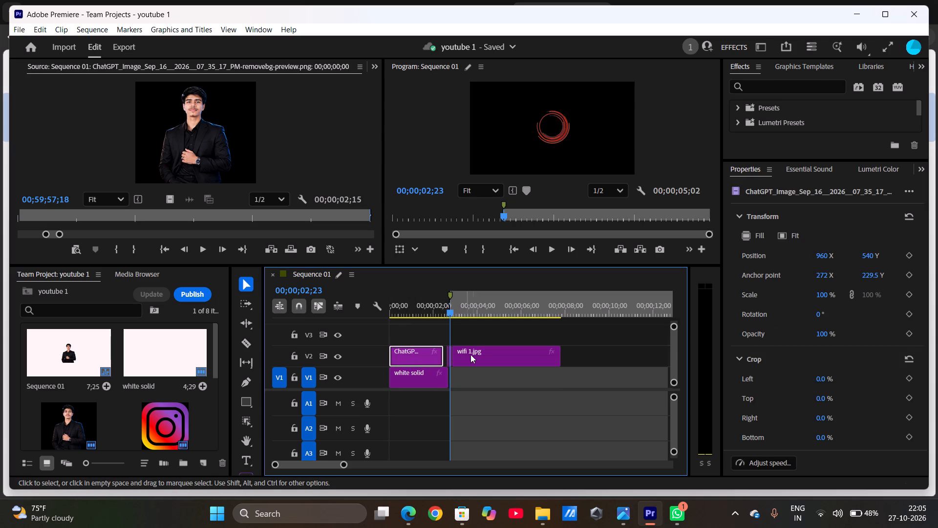
Move the wifi 1.jpg clip to V3 at the sequence start and trim its end to line up with the white solid's end.
drag(473, 355, 411, 335)
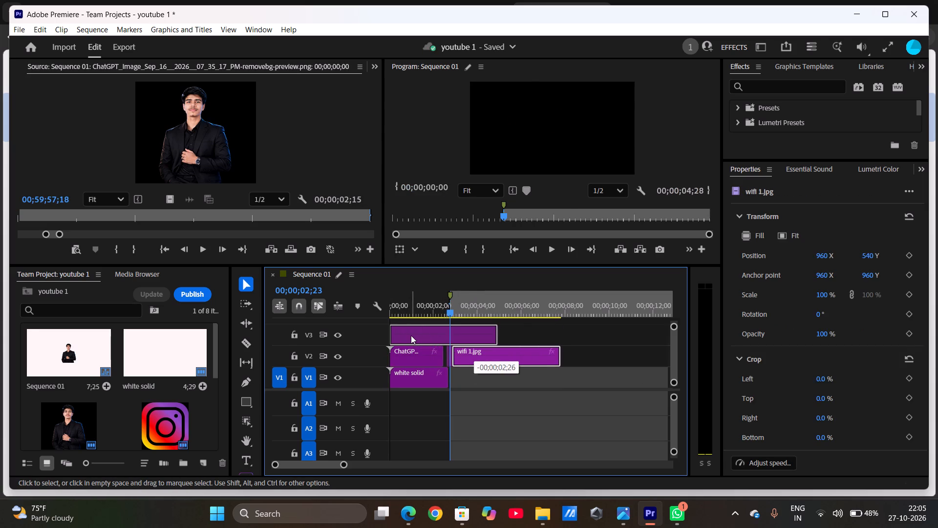
drag(497, 334, 447, 332)
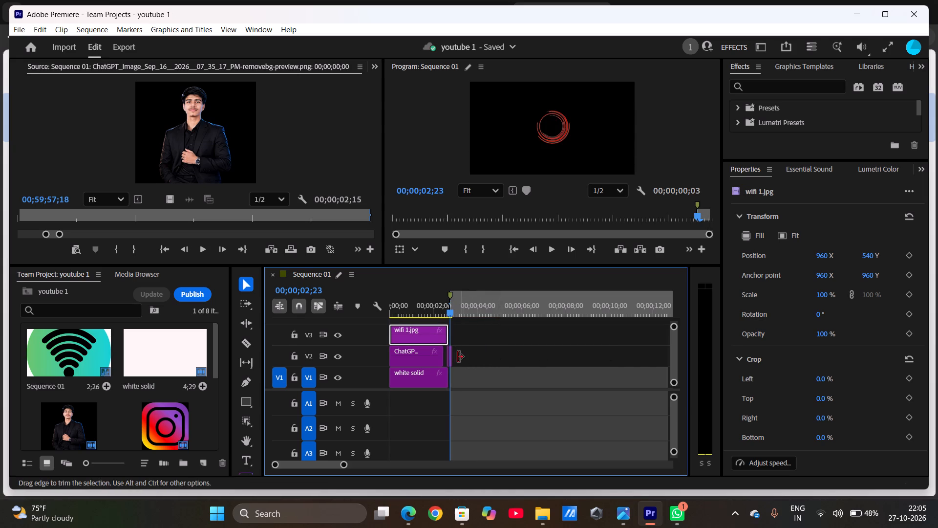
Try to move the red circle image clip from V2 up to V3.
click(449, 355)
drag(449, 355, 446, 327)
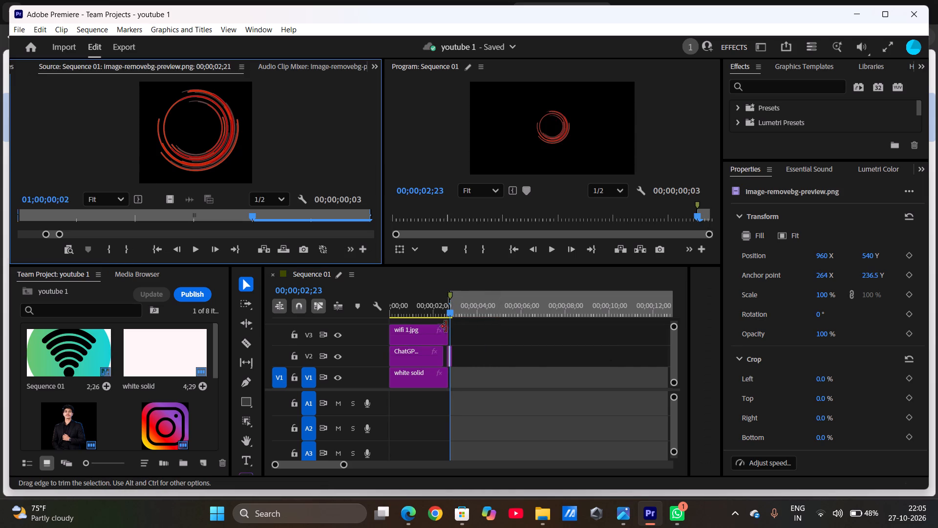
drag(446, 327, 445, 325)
Reduce the height of the video tracks to make the empty area above V3 accessible.
scroll(491, 358, up, 1)
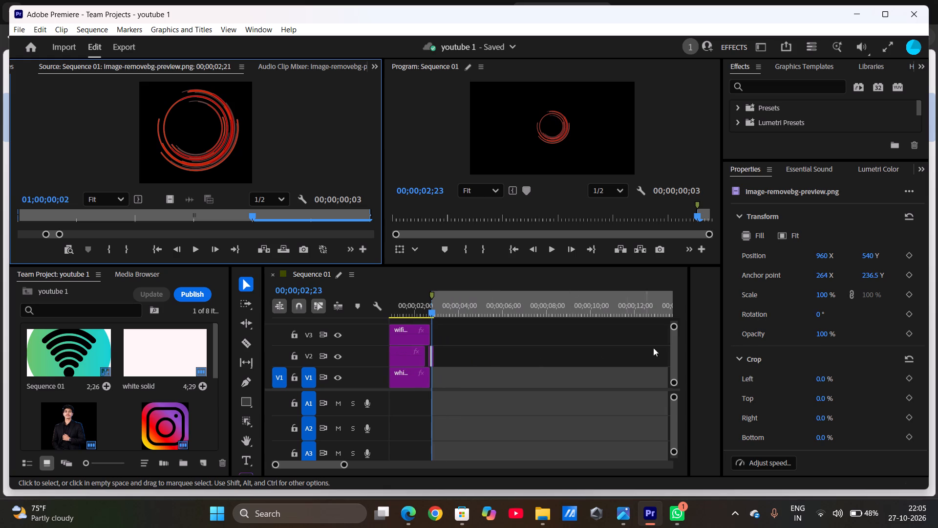
drag(673, 327, 673, 320)
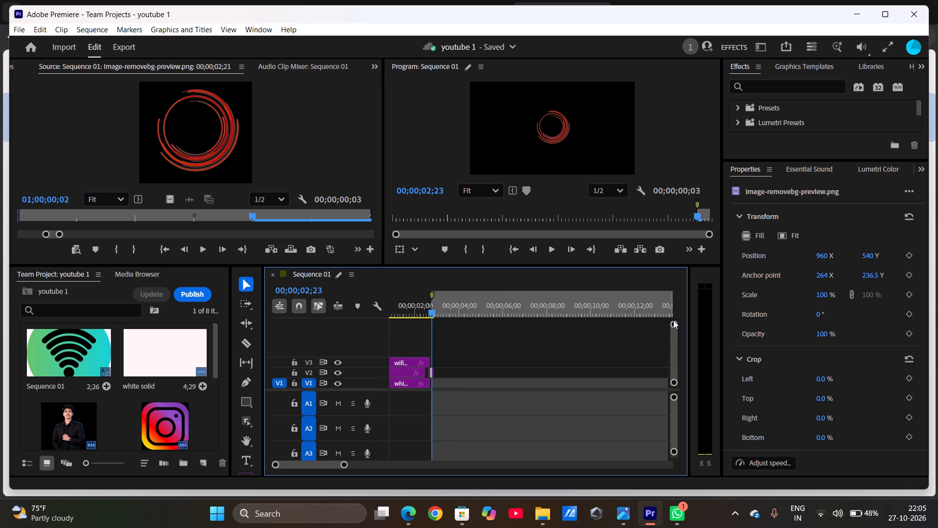
click(417, 352)
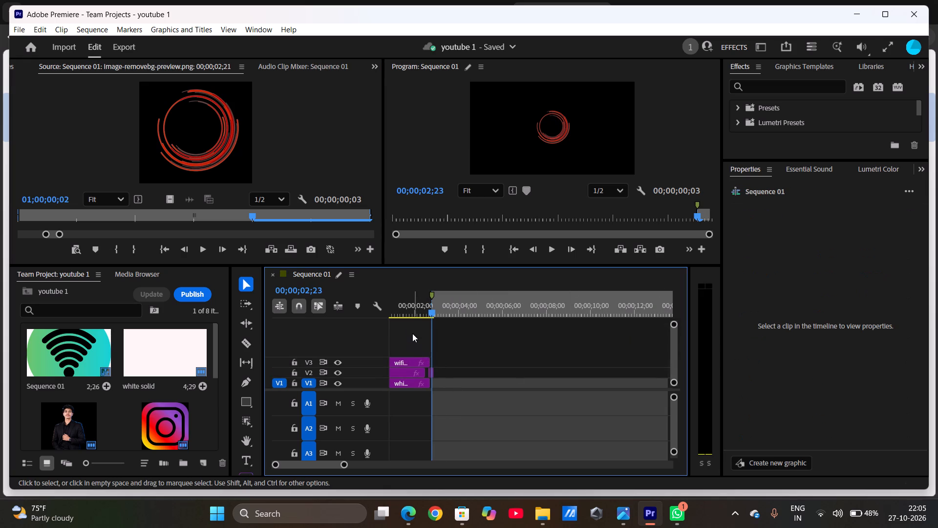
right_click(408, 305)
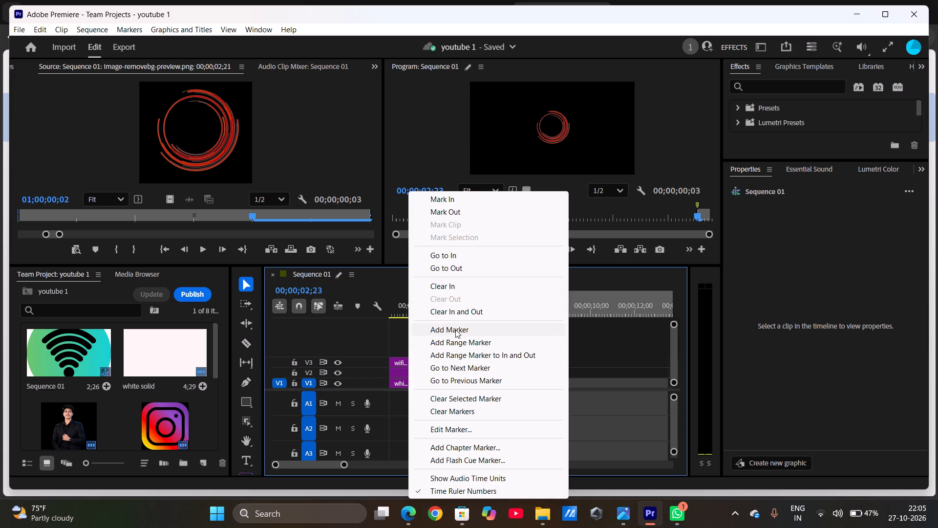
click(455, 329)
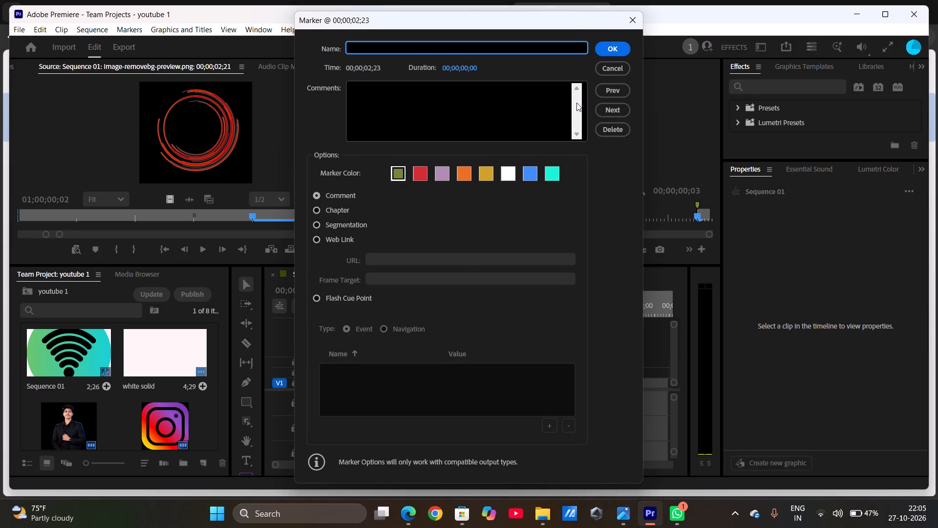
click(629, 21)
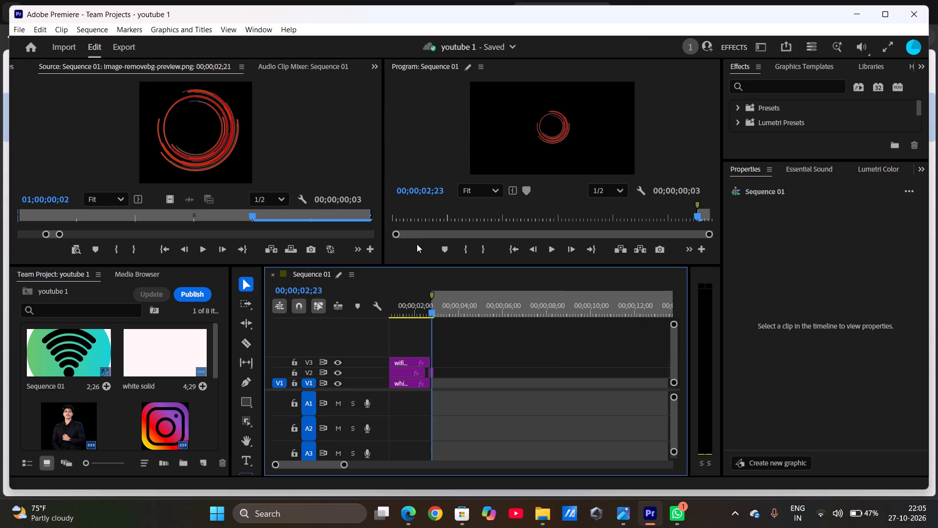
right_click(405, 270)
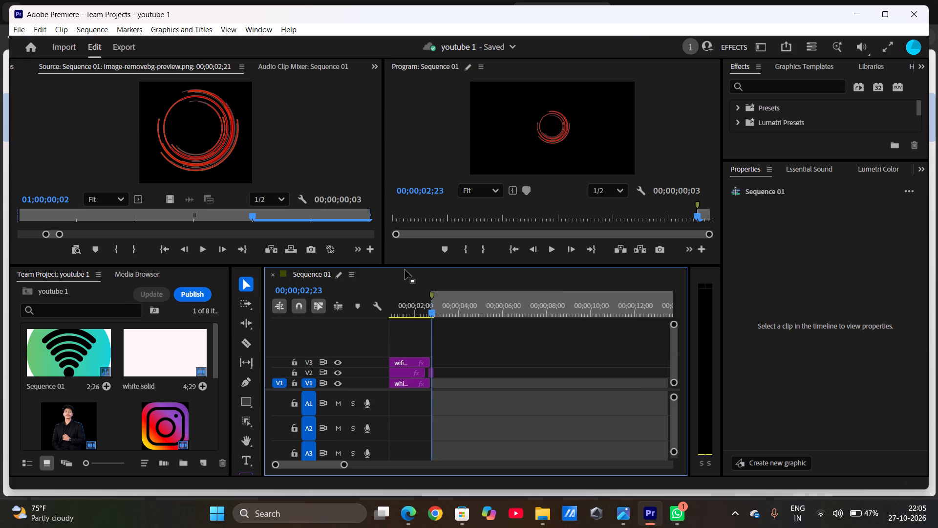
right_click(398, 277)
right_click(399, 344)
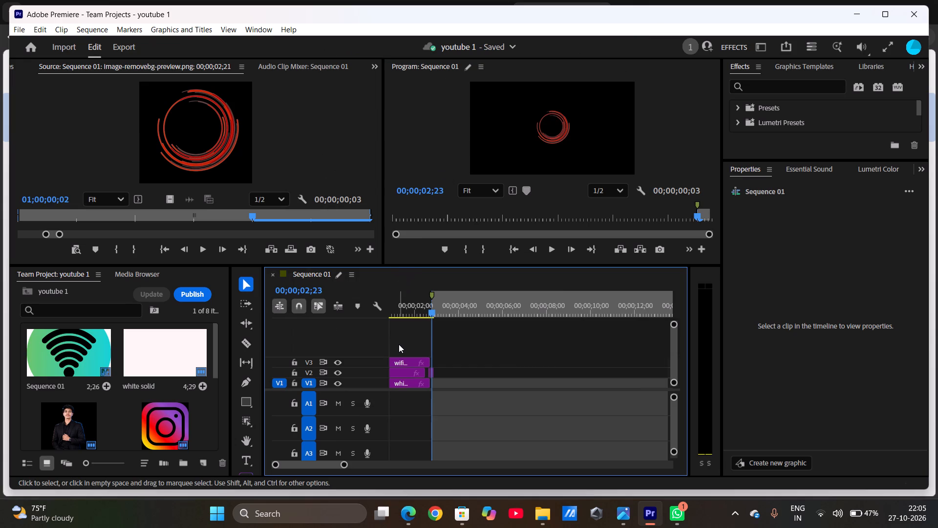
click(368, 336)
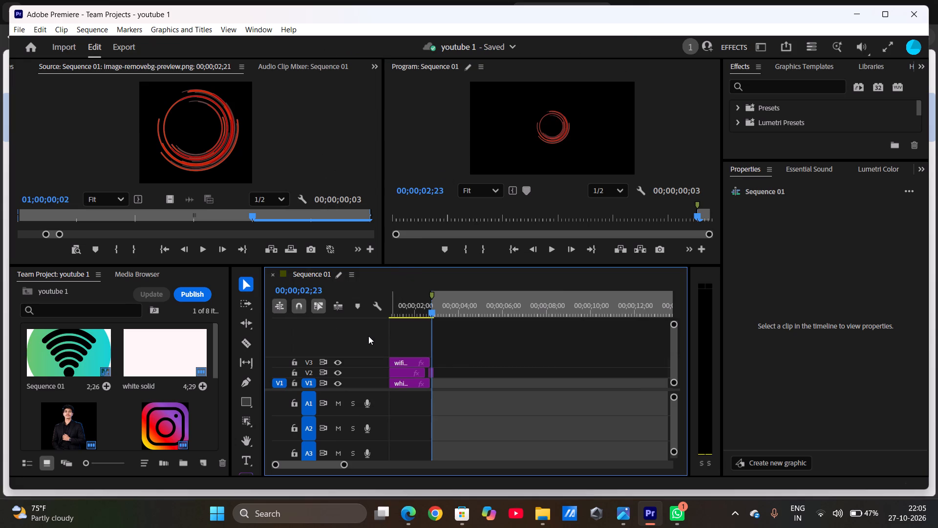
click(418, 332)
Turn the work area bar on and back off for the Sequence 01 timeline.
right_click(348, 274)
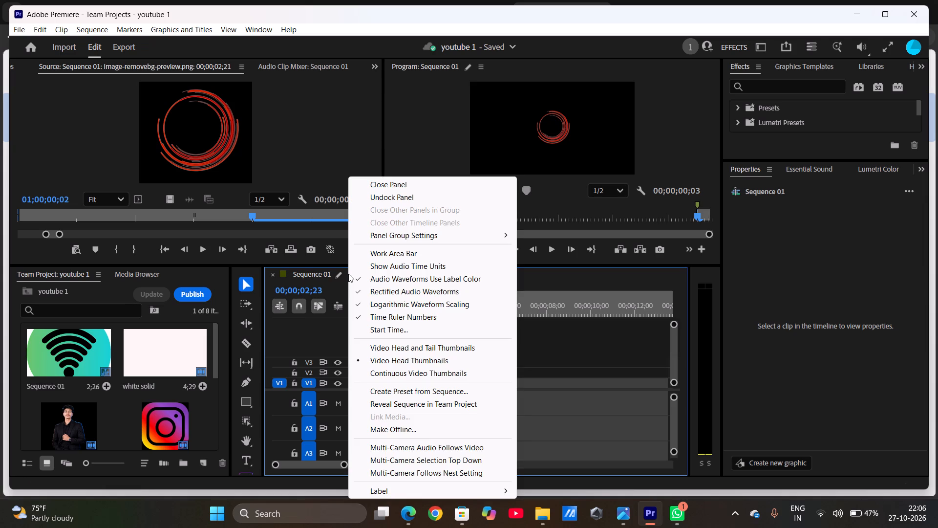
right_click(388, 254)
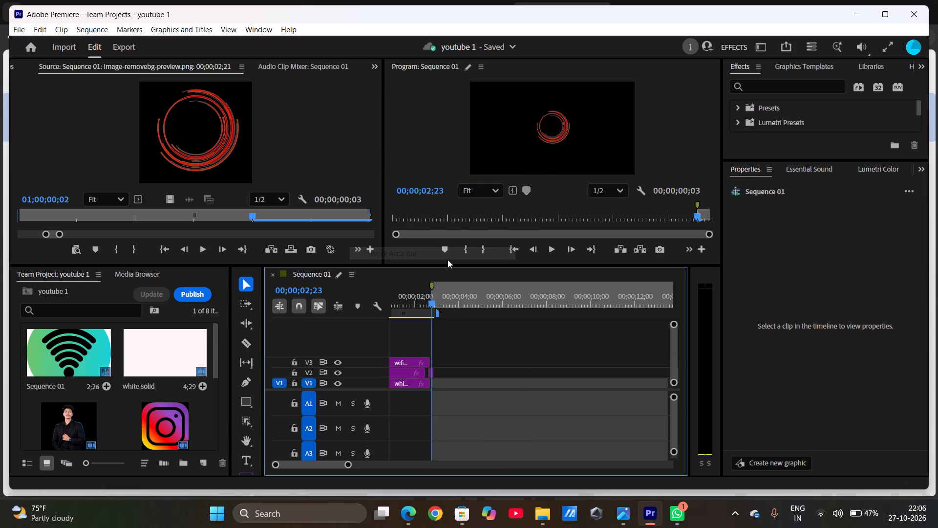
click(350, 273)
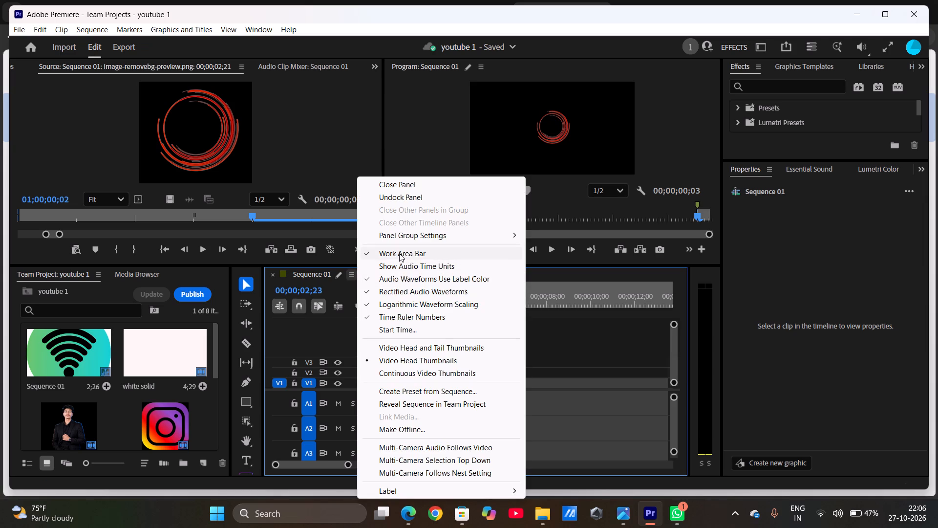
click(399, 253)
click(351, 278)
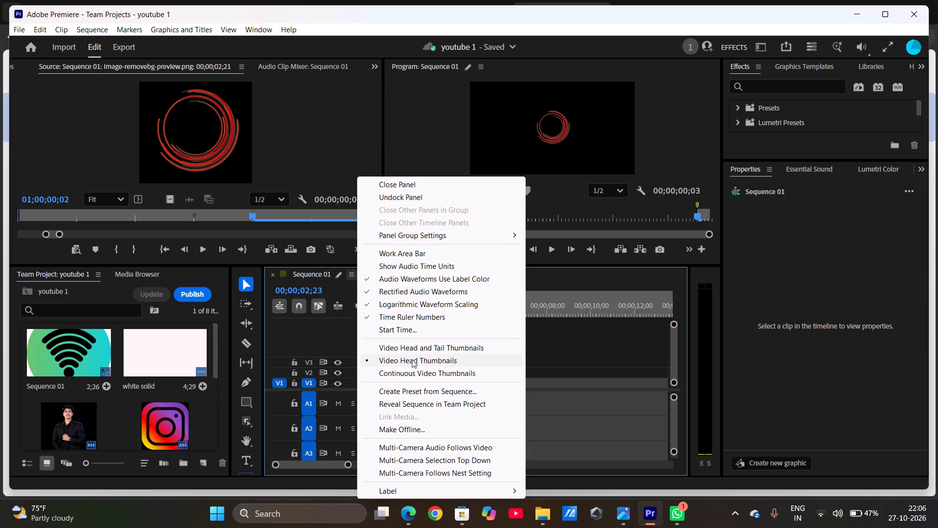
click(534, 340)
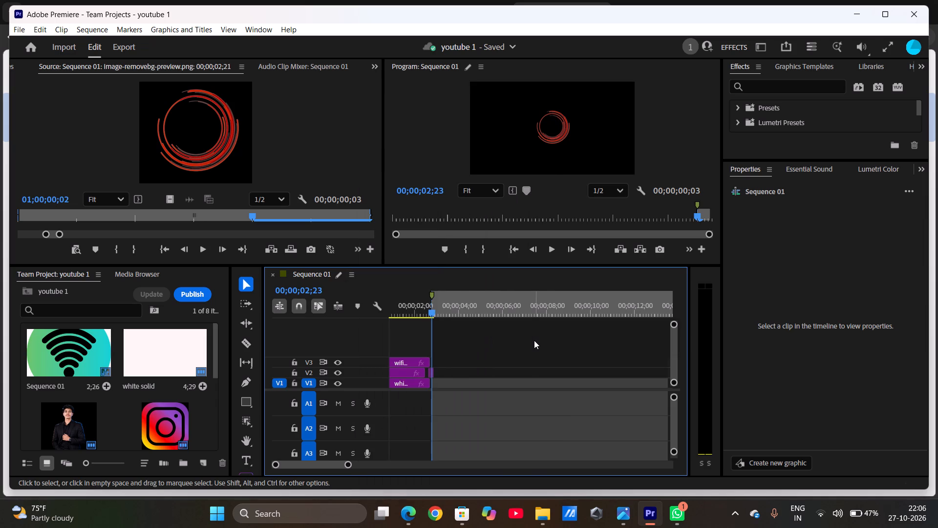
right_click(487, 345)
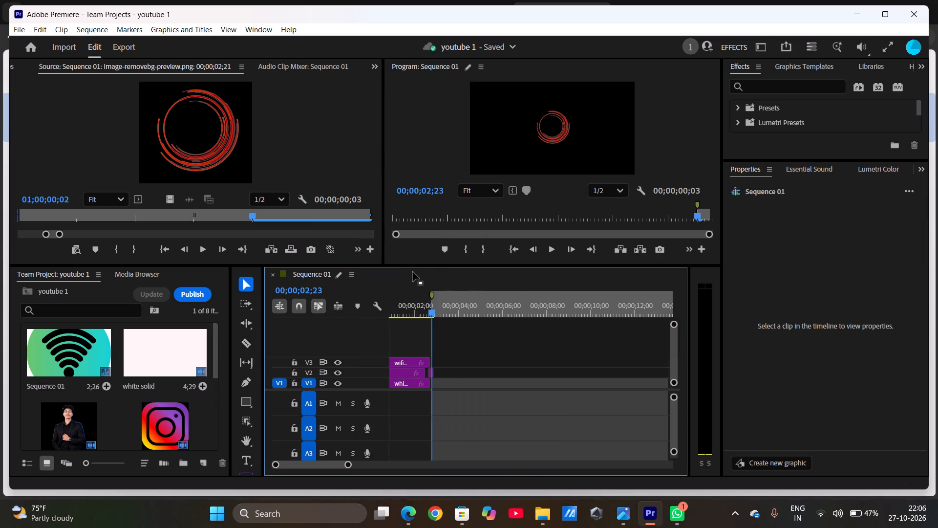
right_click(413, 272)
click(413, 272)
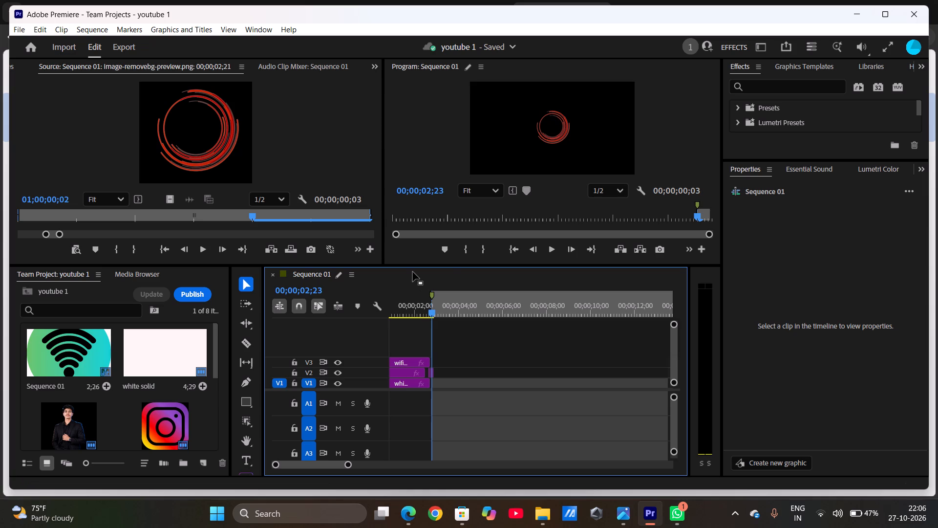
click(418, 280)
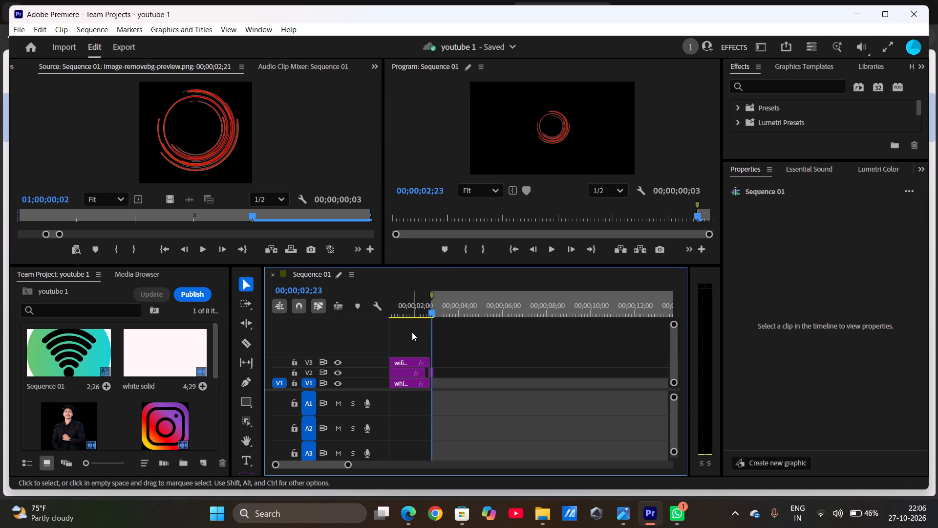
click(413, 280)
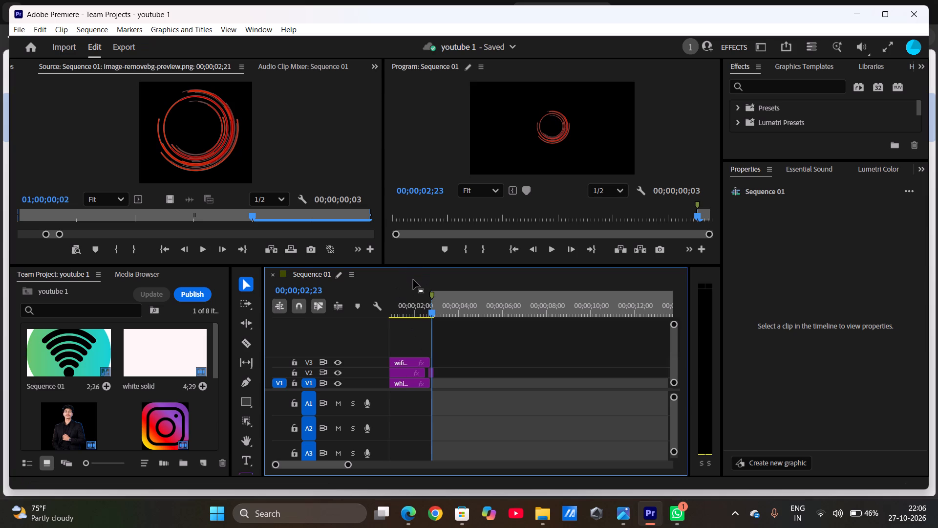
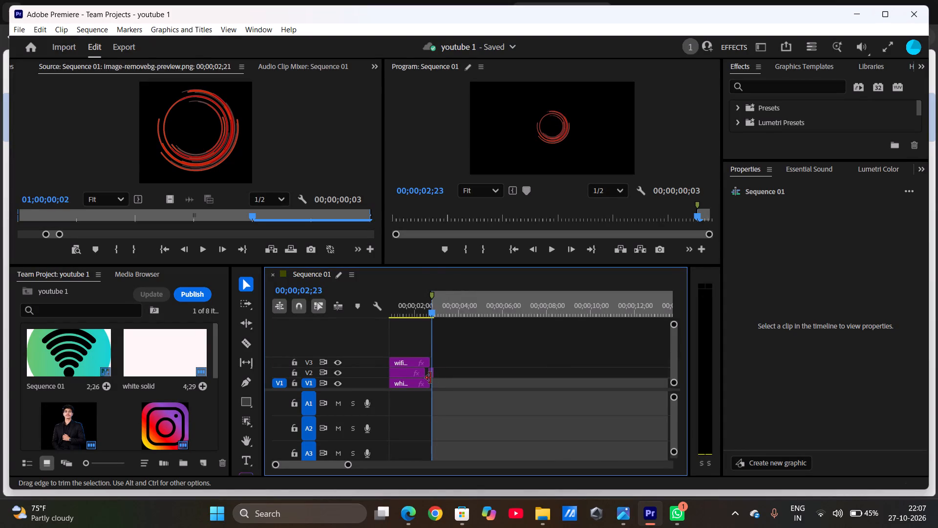
Add one video track before the first track and one audio track after Audio 4 in Sequence 01.
click(313, 342)
right_click(313, 342)
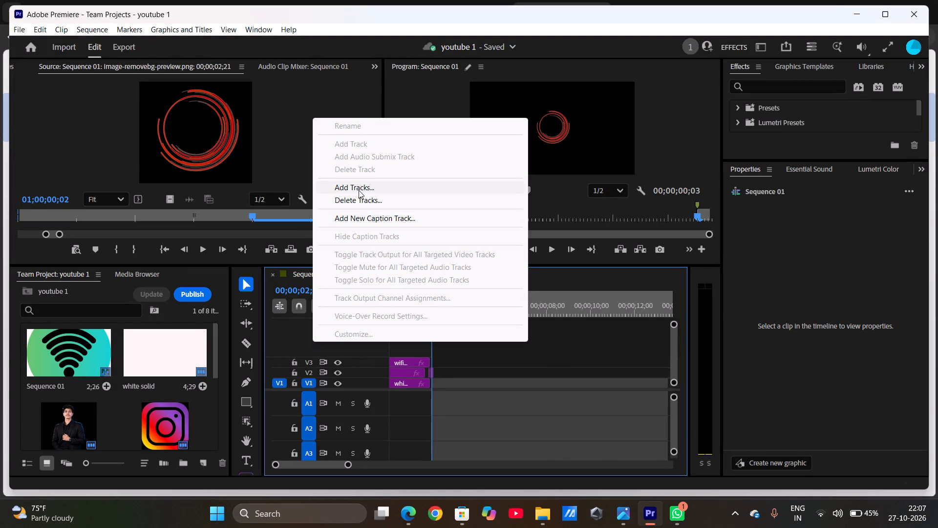
click(359, 190)
click(491, 175)
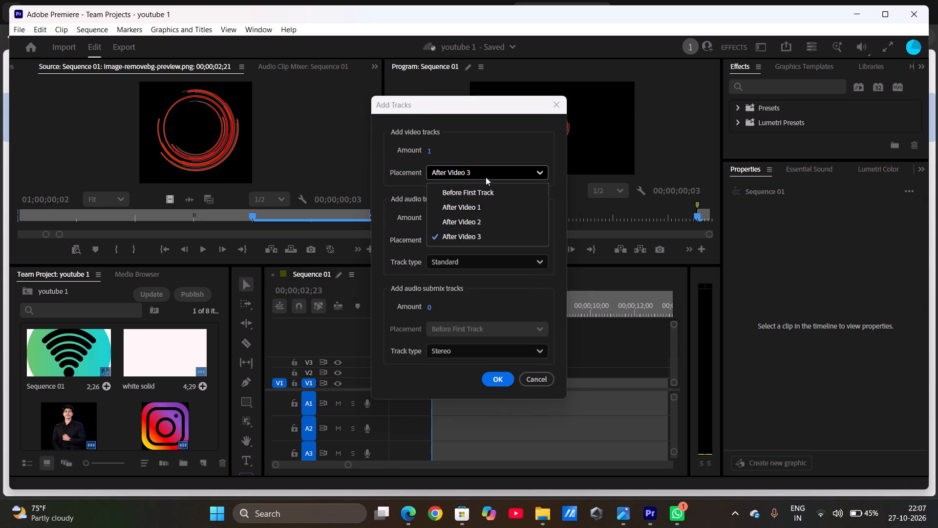
scroll(483, 197, down, 1)
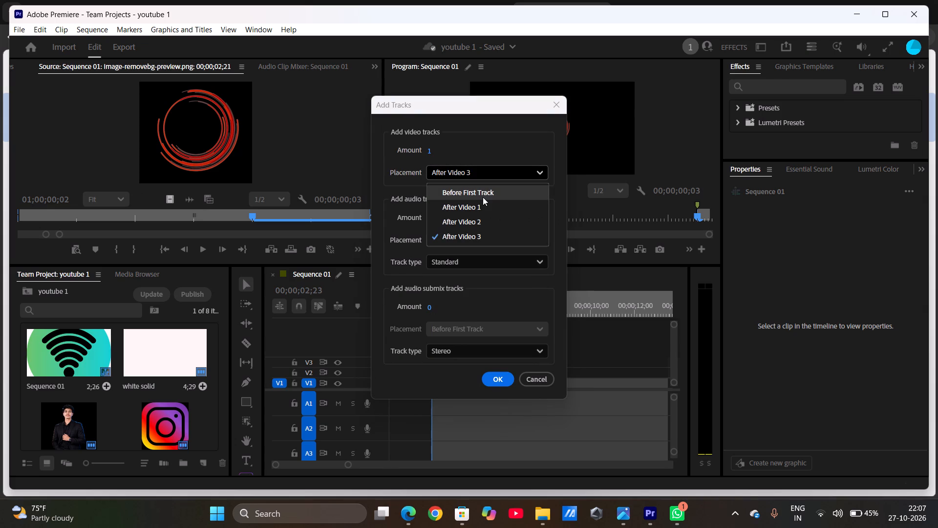
click(473, 192)
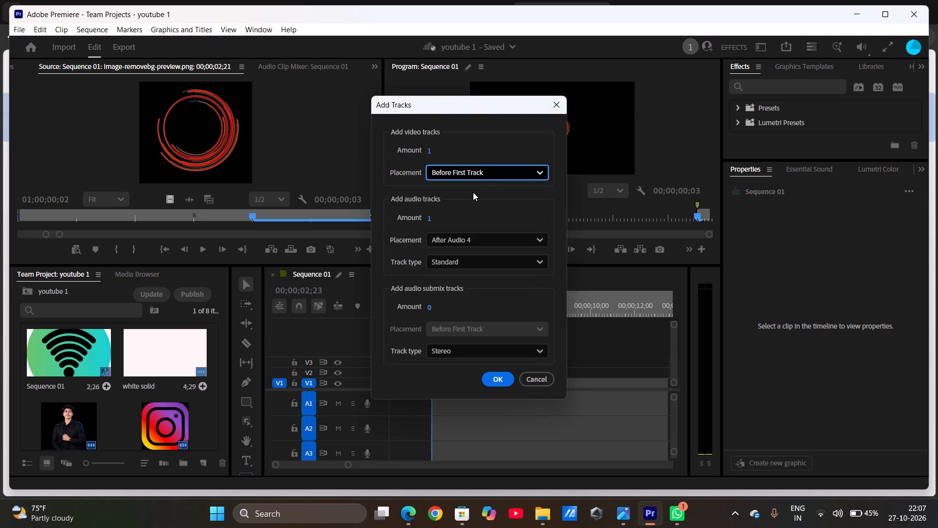
click(493, 239)
scroll(489, 269, down, 1)
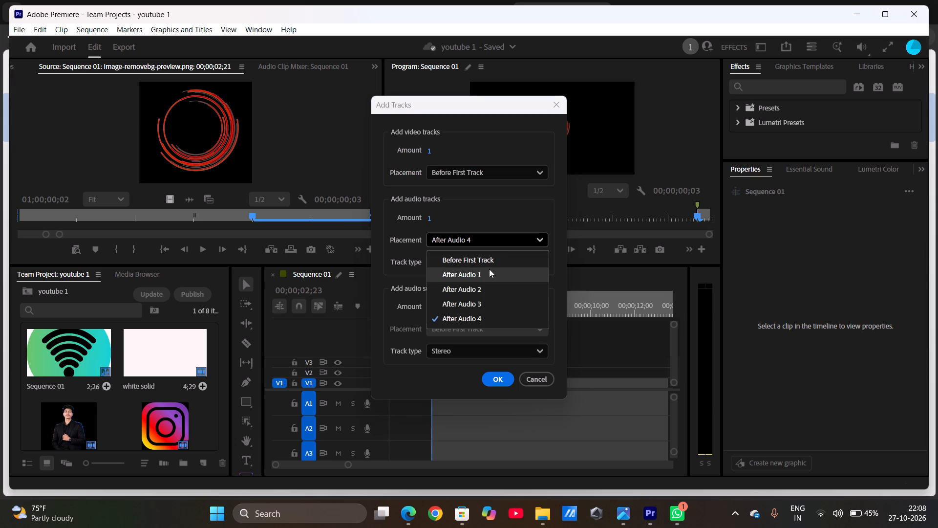
click(505, 382)
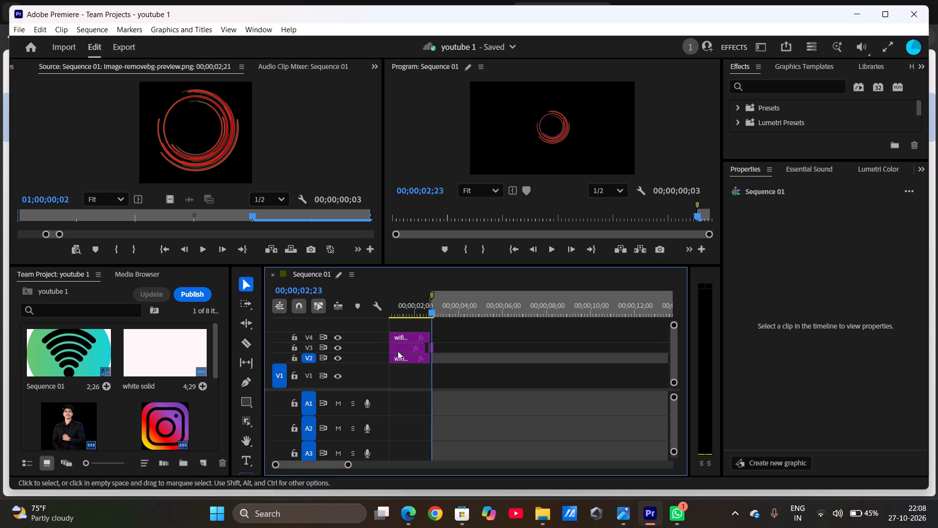
Open the Add Tracks settings for Sequence 01 again.
right_click(364, 319)
click(443, 164)
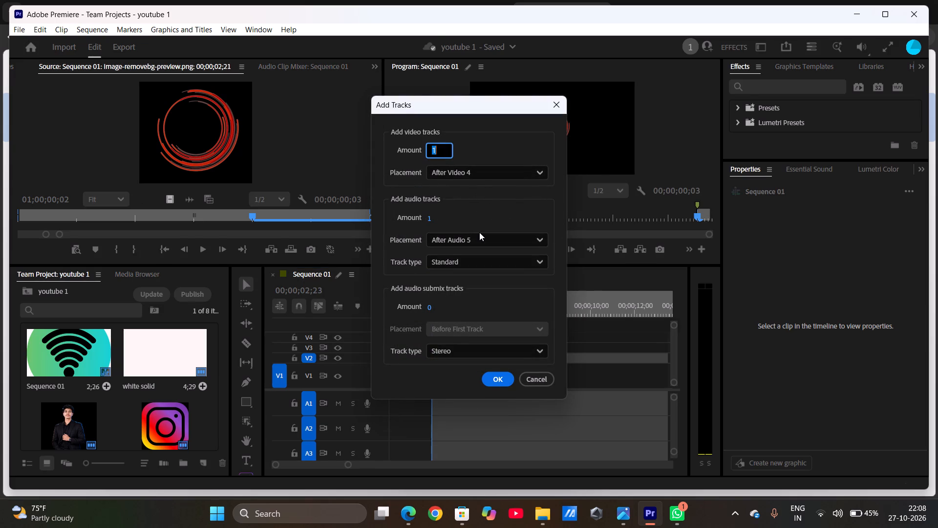
Add one video track after Video 4 and one standard audio track after Audio 5.
click(480, 239)
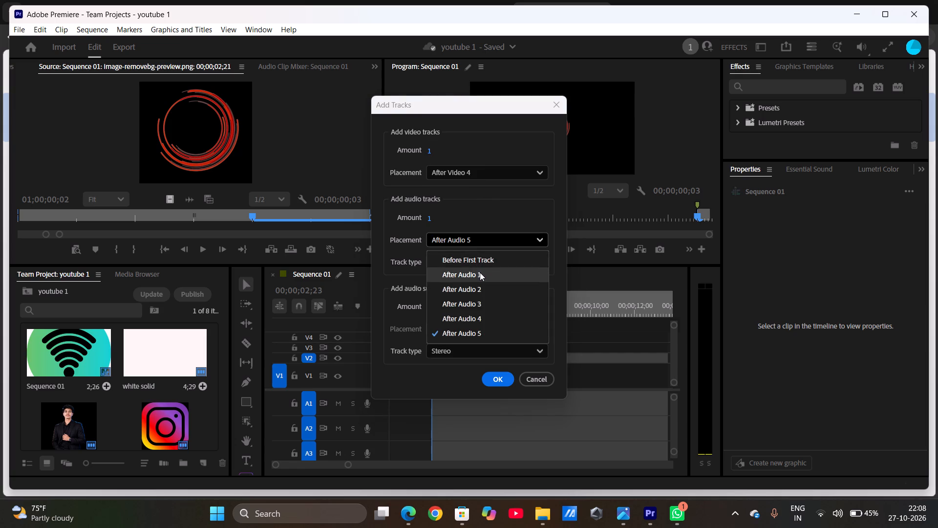
click(473, 329)
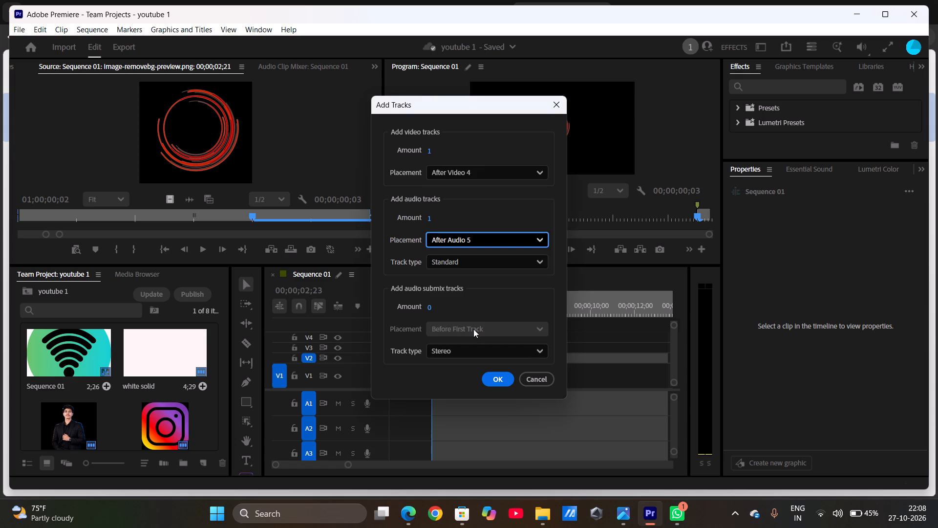
click(498, 374)
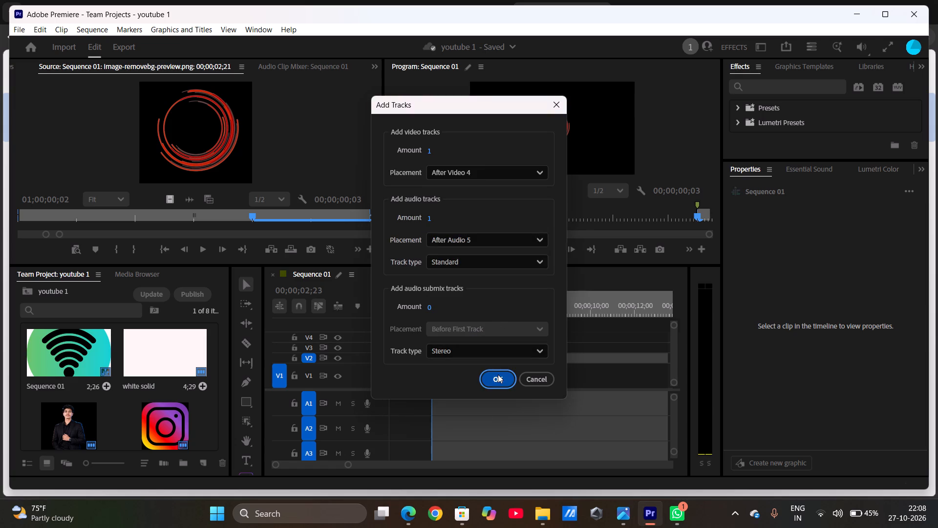
Shift the white solid clip down to track V1 and the ChatGPT image clip down to V2.
scroll(380, 400, up, 1)
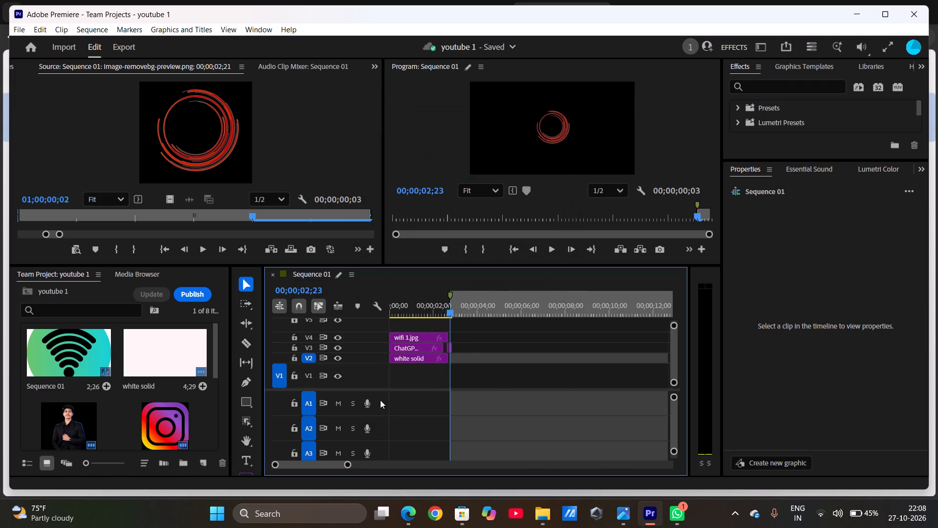
scroll(380, 400, up, 1)
drag(410, 356, 411, 373)
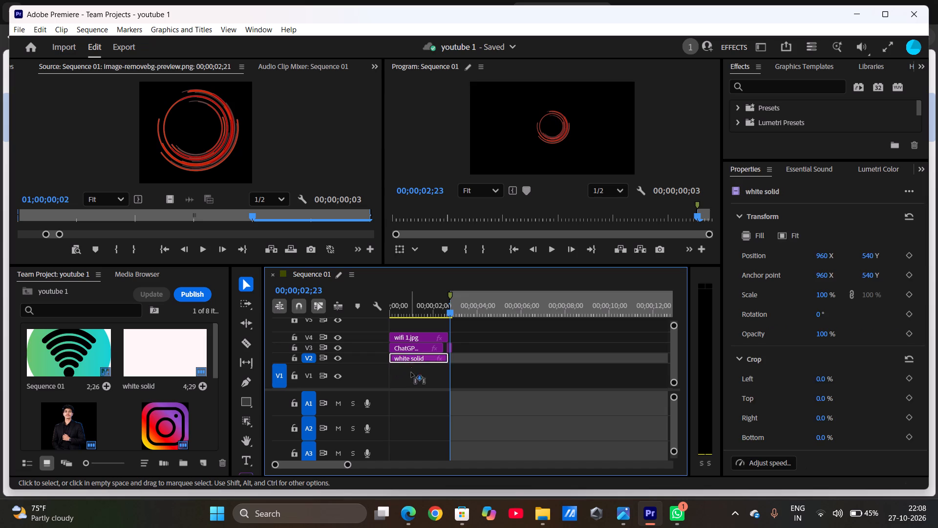
drag(411, 373, 414, 387)
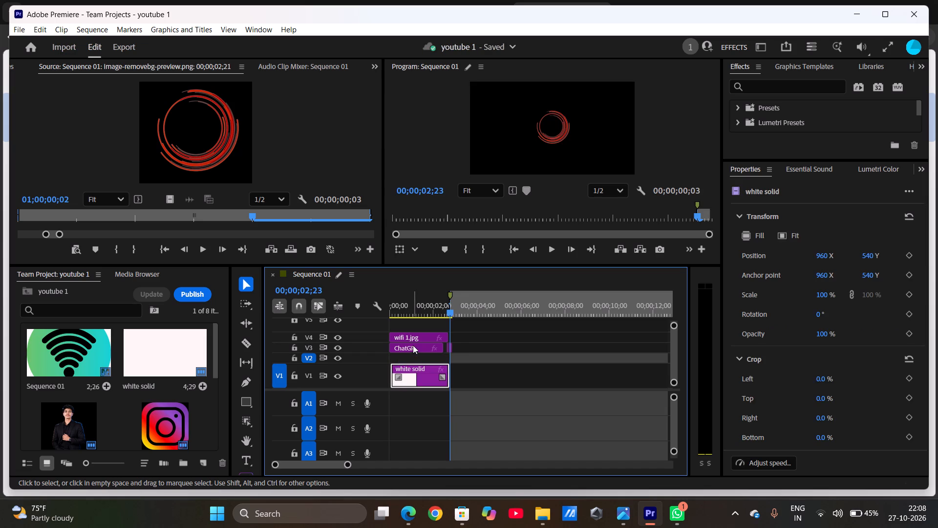
drag(413, 344, 411, 358)
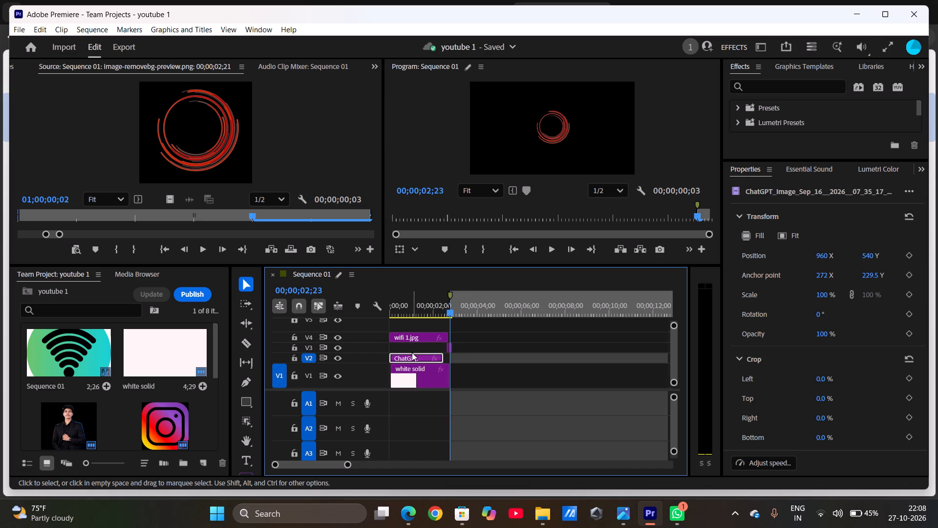
Extend the start of the short Instagram icon clip on V3 back to the beginning of the sequence.
drag(446, 350, 429, 351)
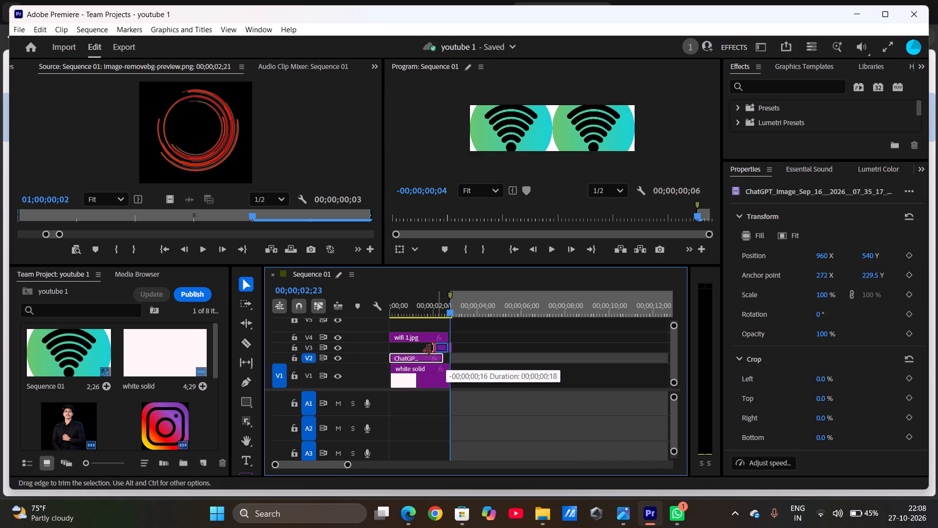
drag(429, 351, 388, 357)
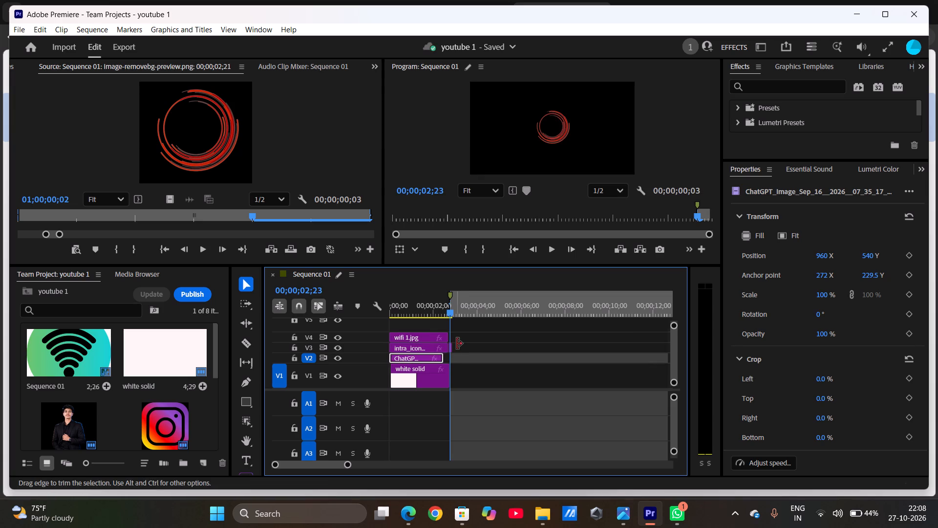
Move the short ring image clip to V5 and stretch it from the sequence start to the ChatGPT clip's end, a duration of 00;00;02;13.
drag(450, 348, 409, 321)
drag(406, 323, 392, 322)
drag(409, 327, 409, 327)
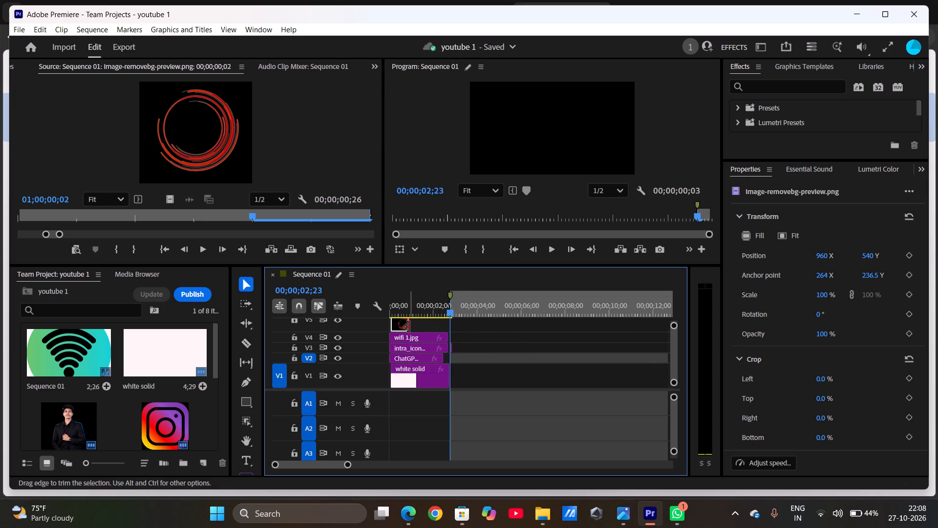
drag(409, 327, 445, 326)
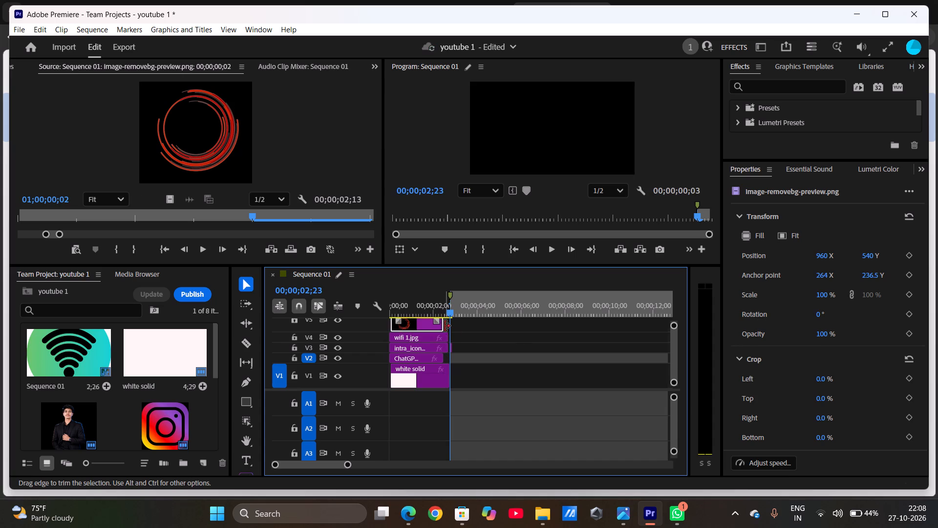
Move the tiny WhatsApp icon clip to V6 and stretch it from the sequence start to the end of the ring clip.
scroll(484, 367, up, 1)
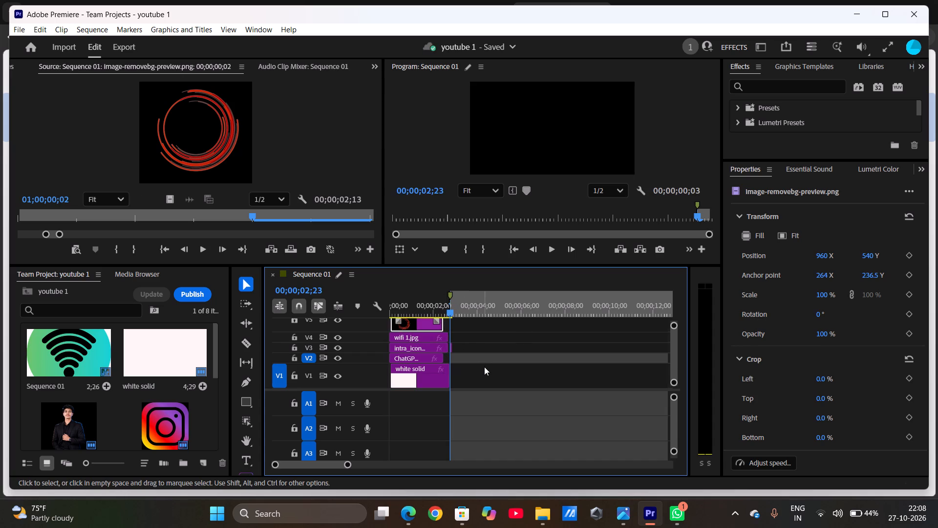
scroll(484, 367, up, 1)
drag(676, 324, 674, 317)
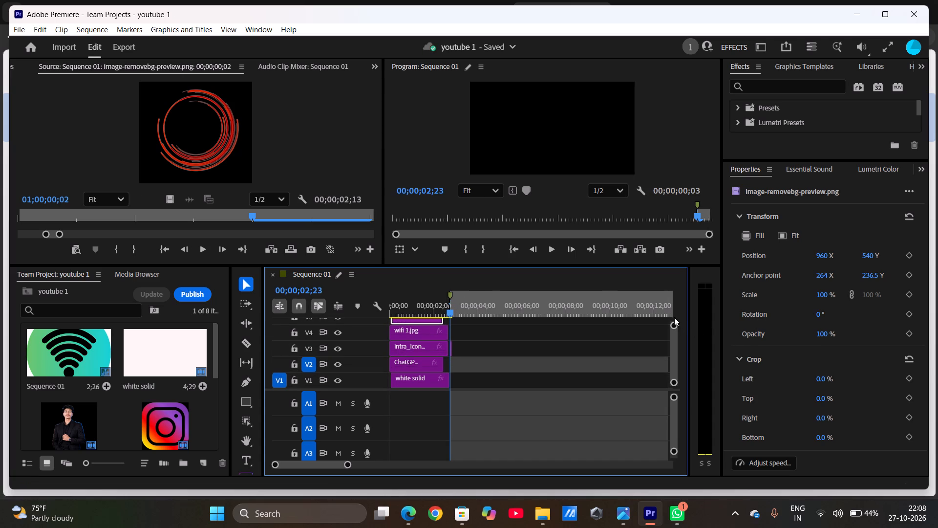
drag(673, 322, 670, 315)
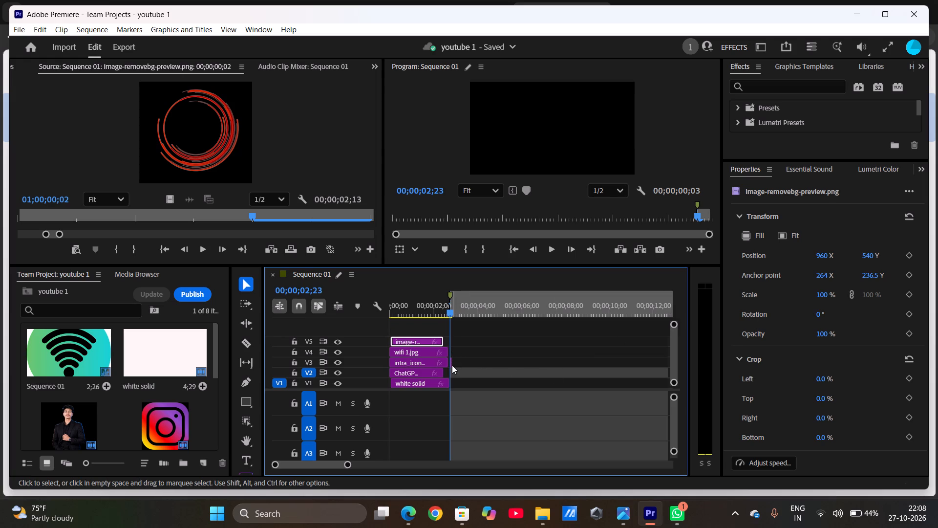
drag(451, 365, 408, 325)
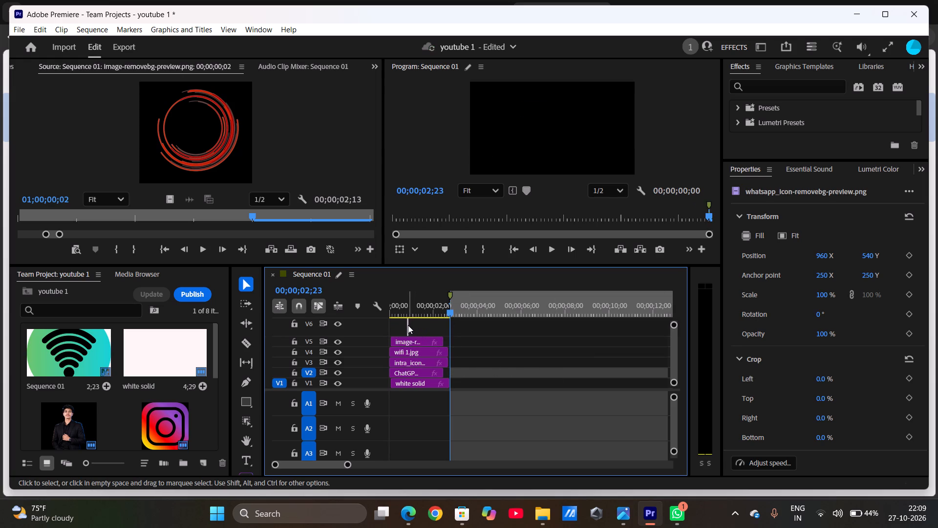
click(423, 329)
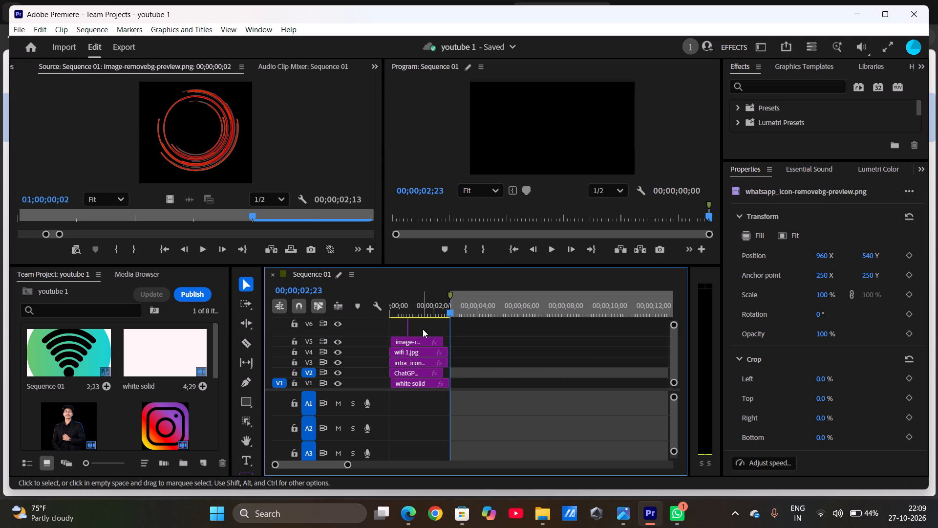
drag(406, 326, 394, 326)
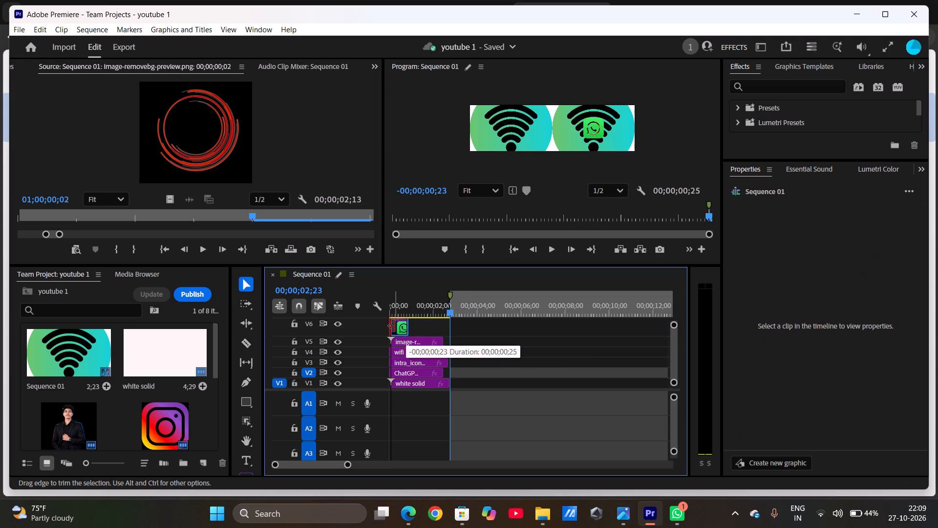
drag(394, 326, 387, 325)
drag(410, 325, 446, 328)
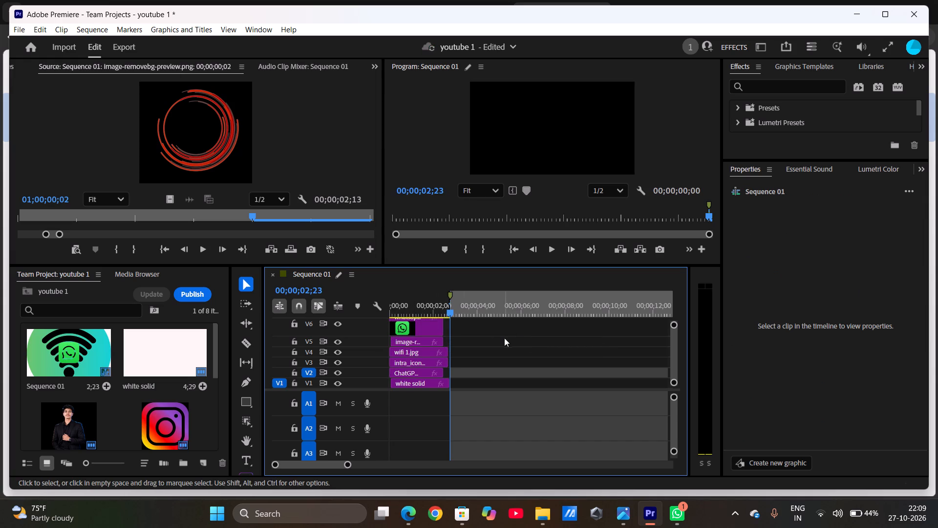
click(432, 330)
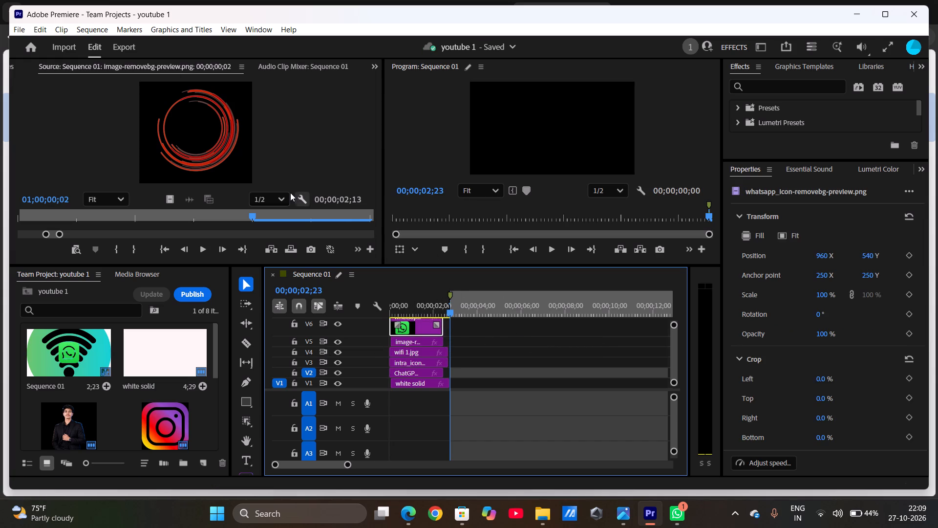
Play the ring image in the source preview, and check playback of Sequence 01.
click(204, 247)
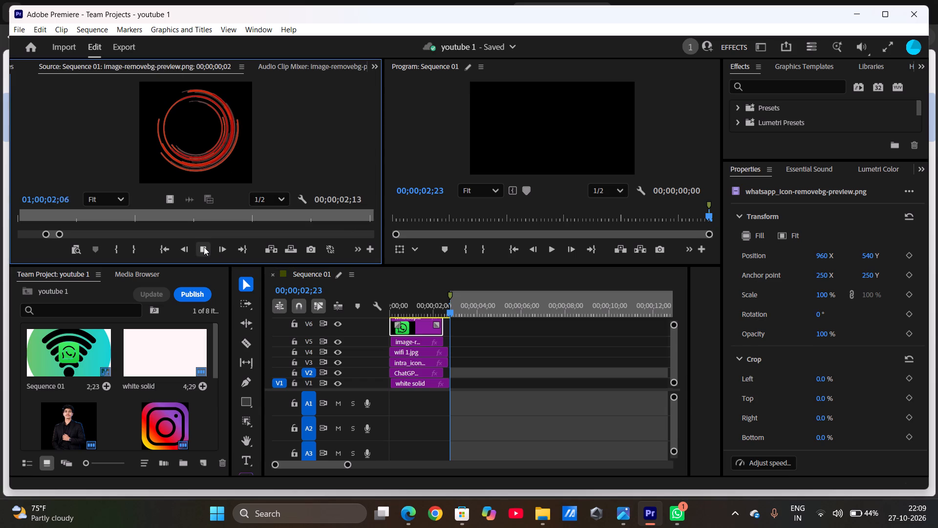
click(204, 247)
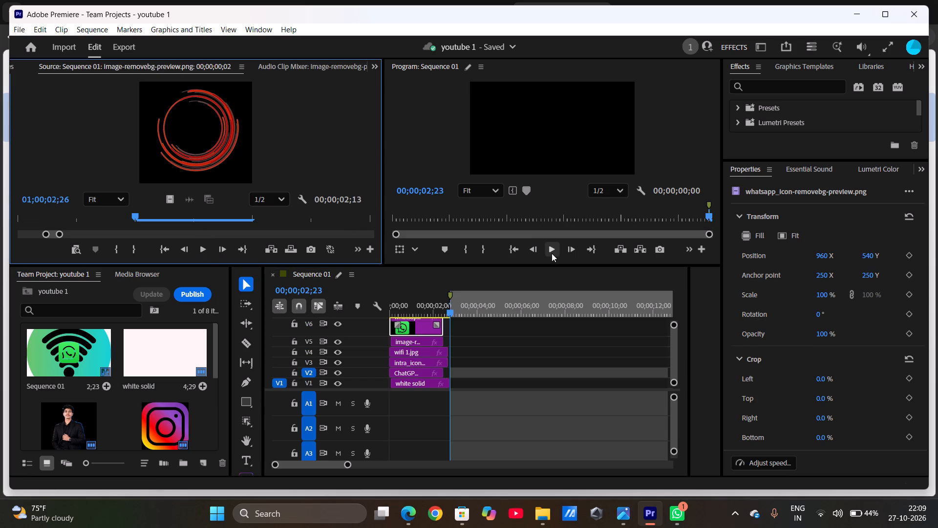
click(552, 253)
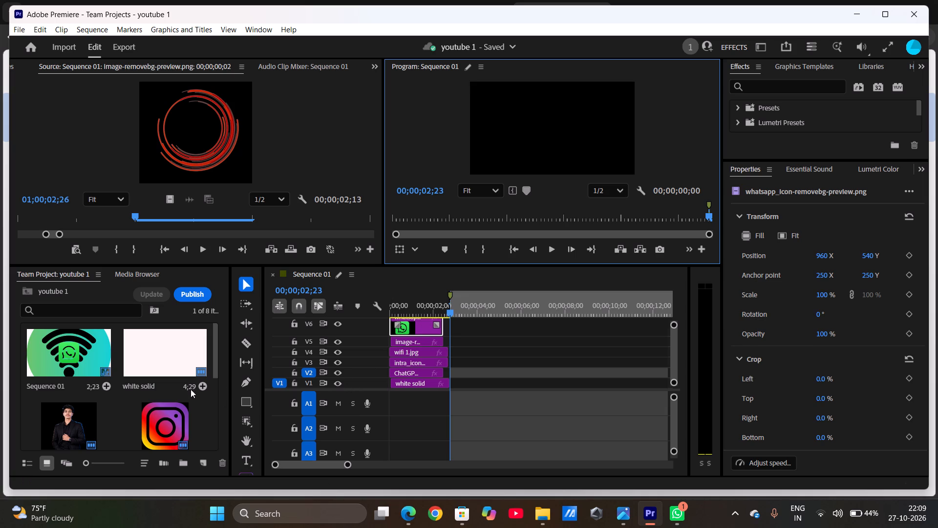
Split the wifi clip on V4 and the Instagram icon clip on V3 where the shorter clips end.
click(248, 348)
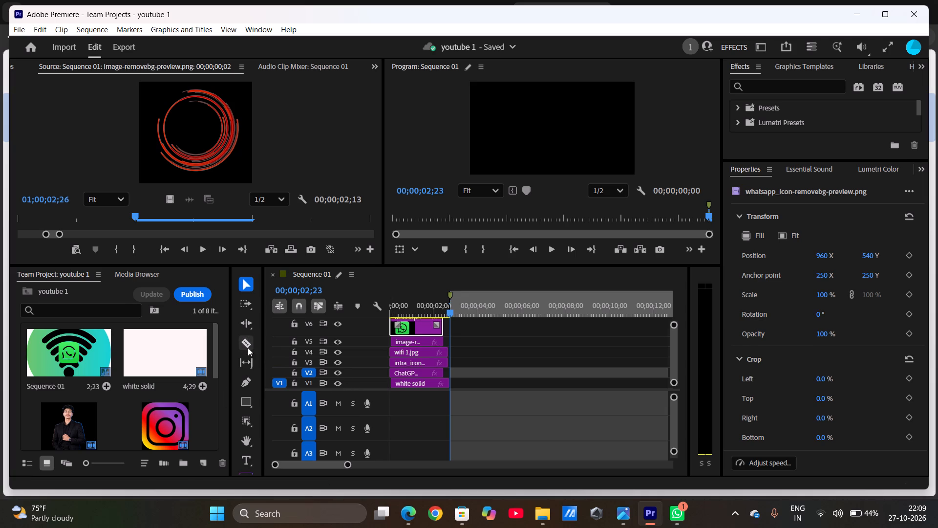
click(439, 355)
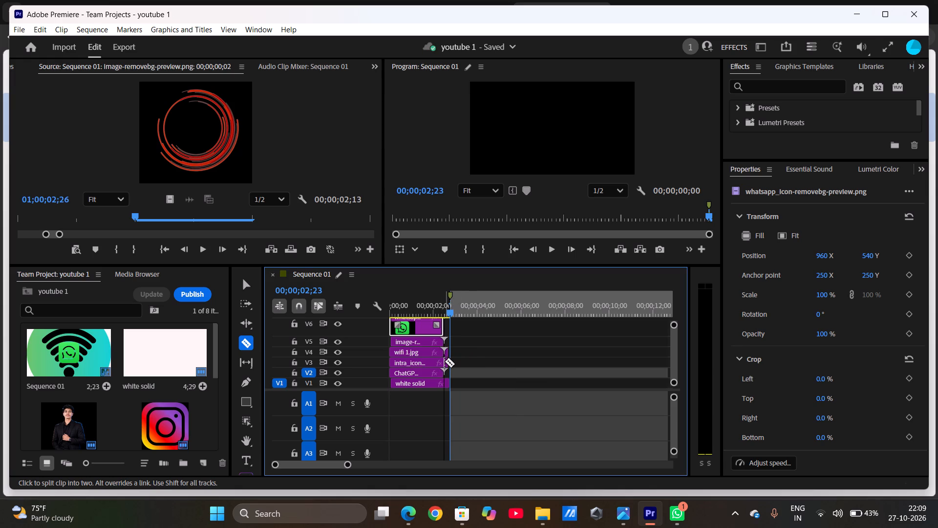
click(445, 361)
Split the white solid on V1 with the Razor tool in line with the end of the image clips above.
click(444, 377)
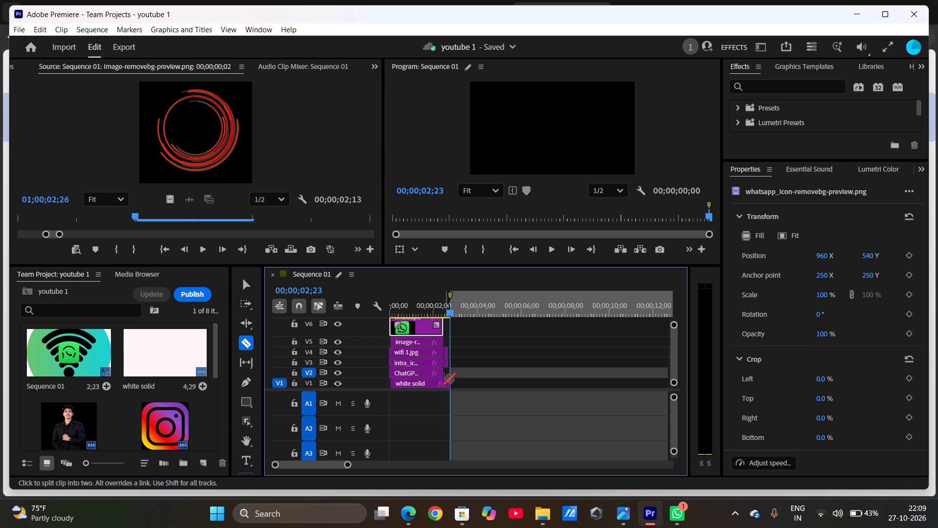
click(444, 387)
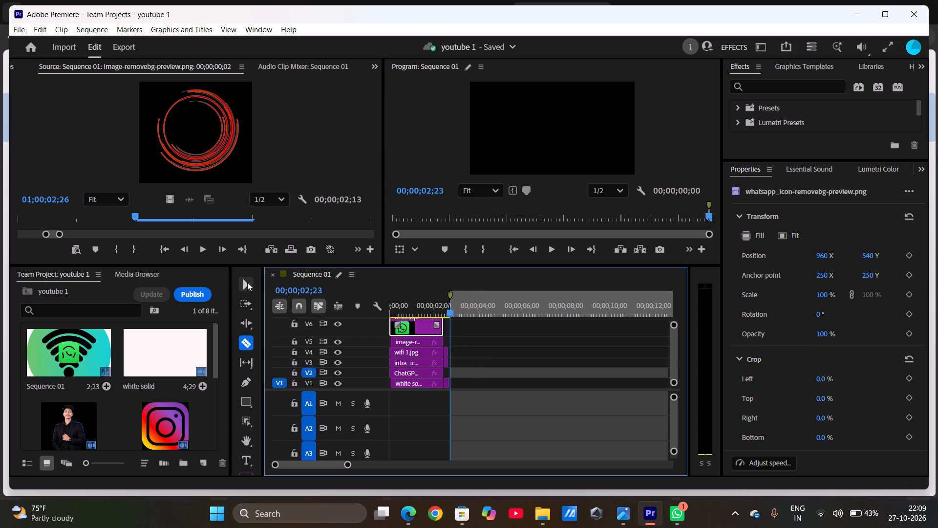
Delete the short leftover pieces past the end of the image clips on V4, V3 and V1.
click(247, 282)
click(445, 352)
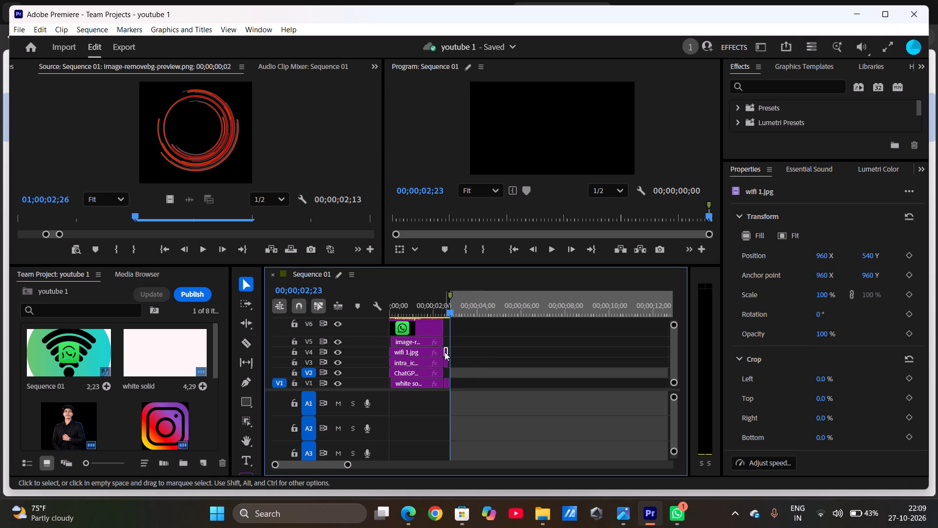
key(BackSpace)
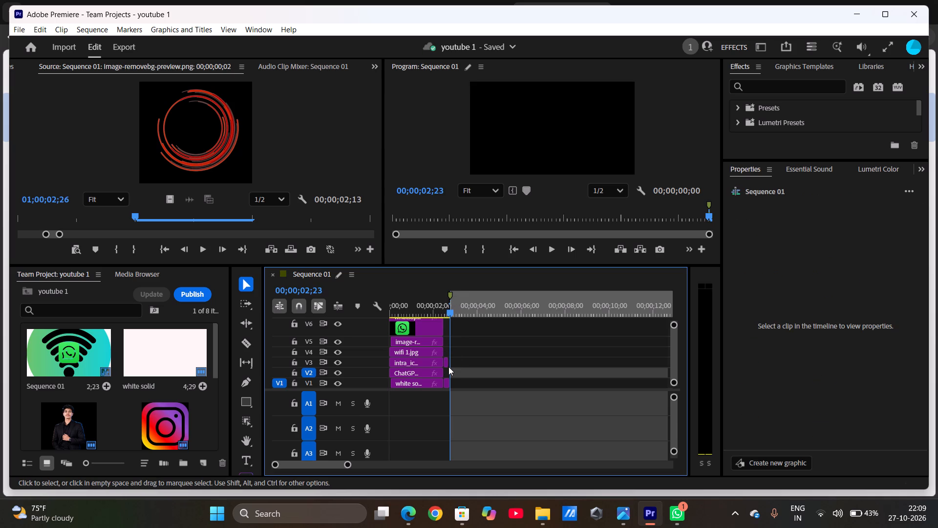
click(448, 367)
click(448, 367)
key(BackSpace)
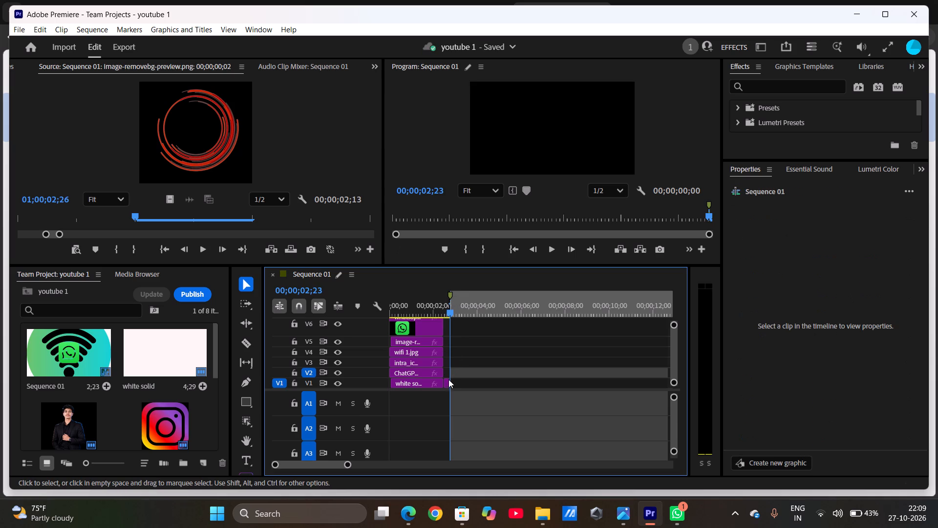
click(447, 384)
key(BackSpace)
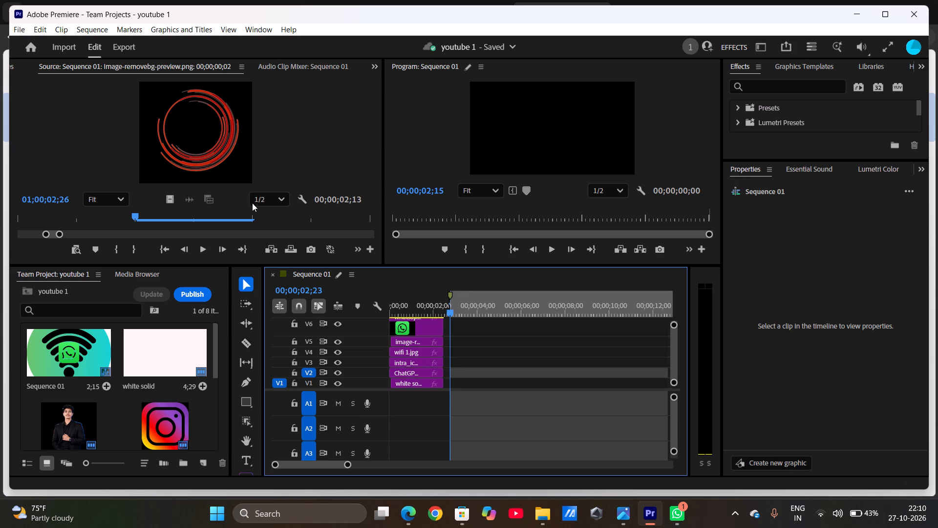
Look through the source monitor, Audio Clip Mixer and neighbouring views, and bring Effect Controls to the front.
scroll(189, 209, up, 1)
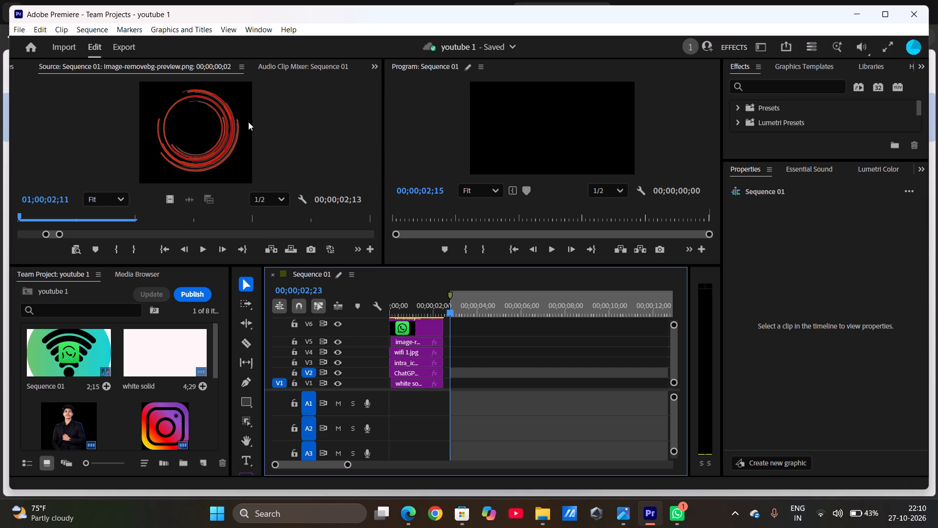
click(290, 72)
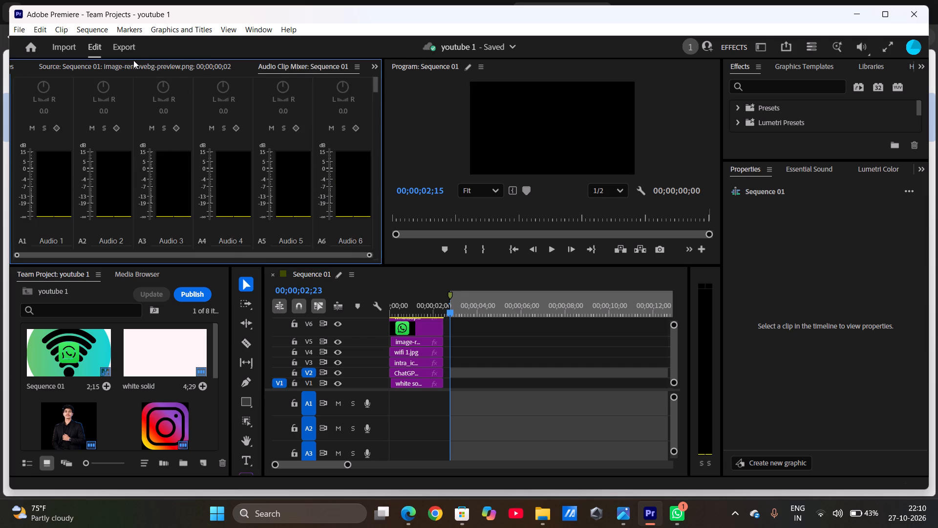
click(132, 60)
scroll(62, 82, right, 1)
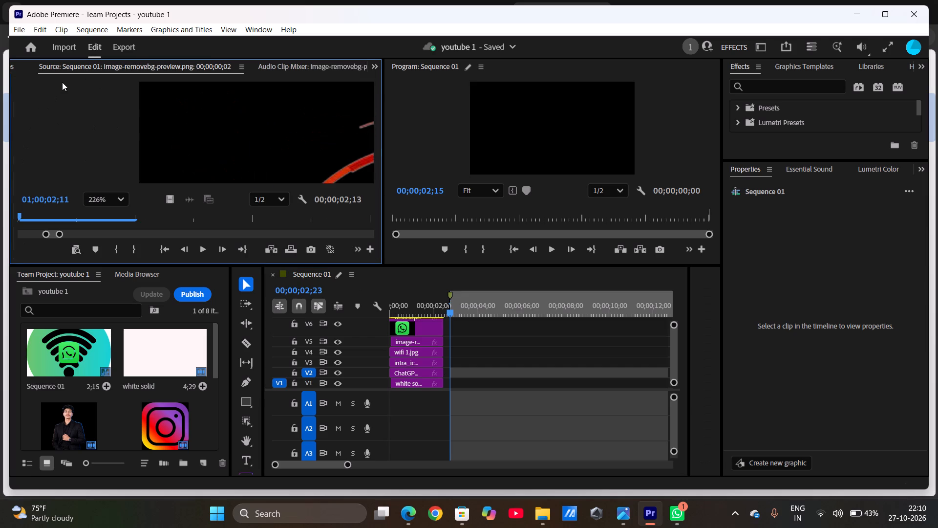
click(20, 66)
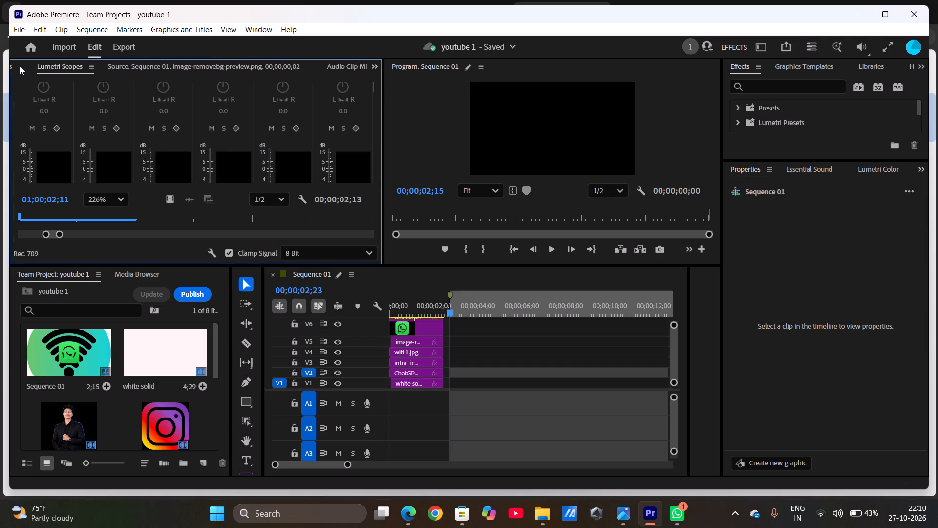
scroll(20, 66, right, 3)
scroll(66, 68, right, 4)
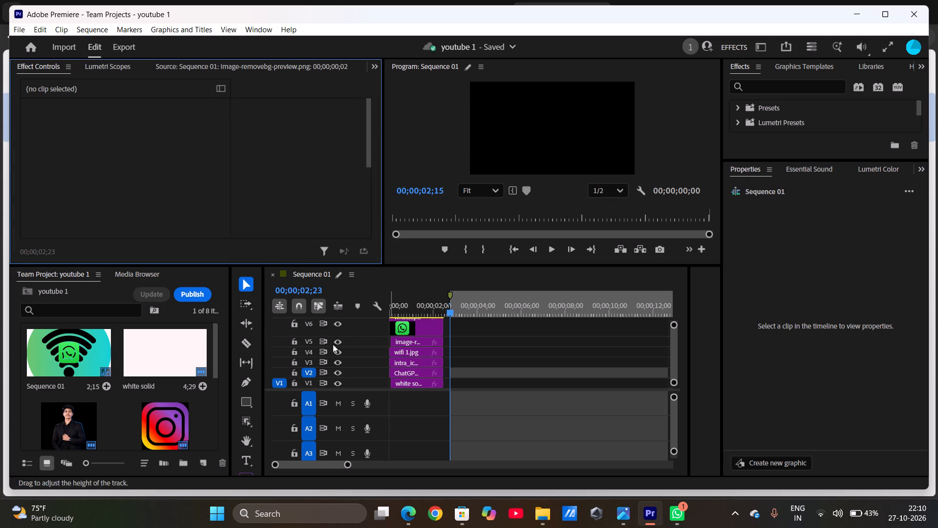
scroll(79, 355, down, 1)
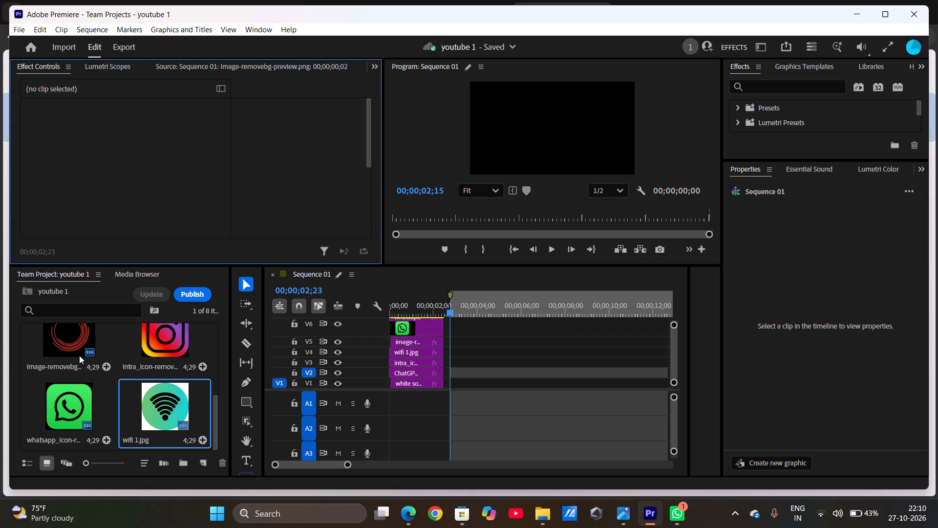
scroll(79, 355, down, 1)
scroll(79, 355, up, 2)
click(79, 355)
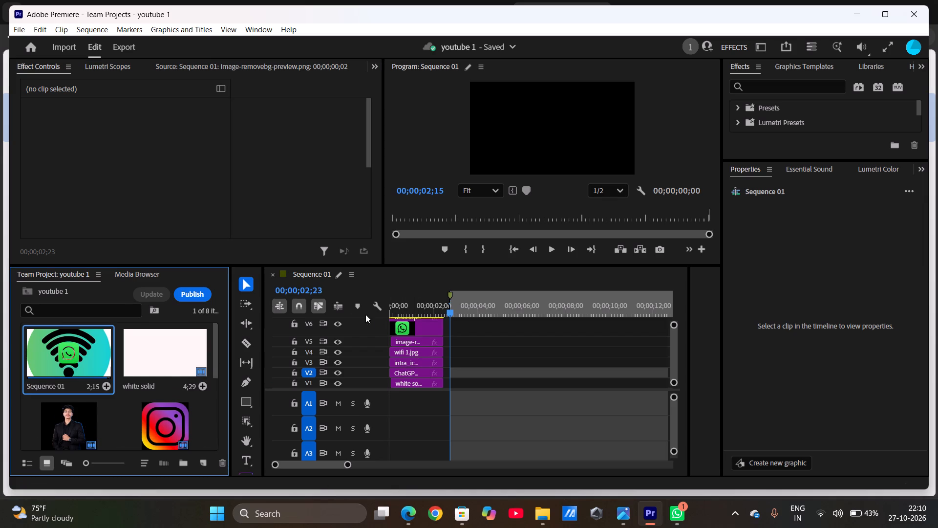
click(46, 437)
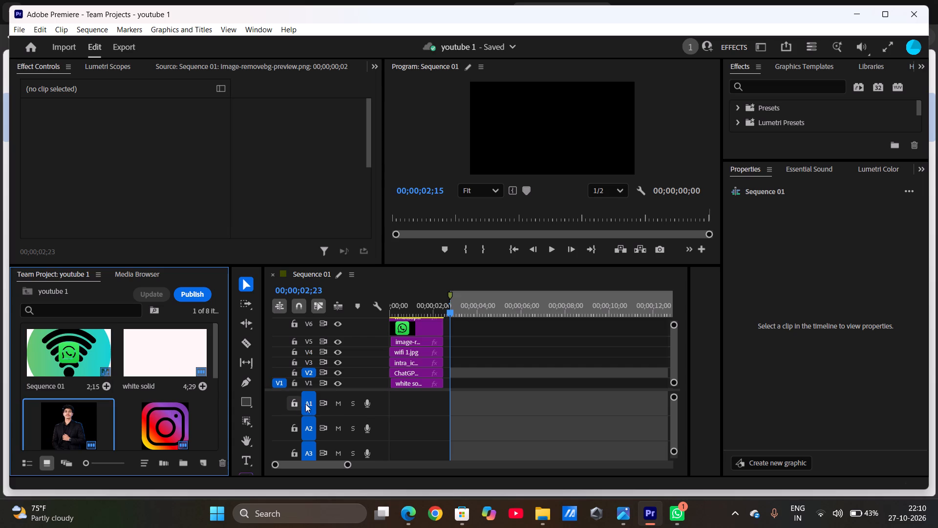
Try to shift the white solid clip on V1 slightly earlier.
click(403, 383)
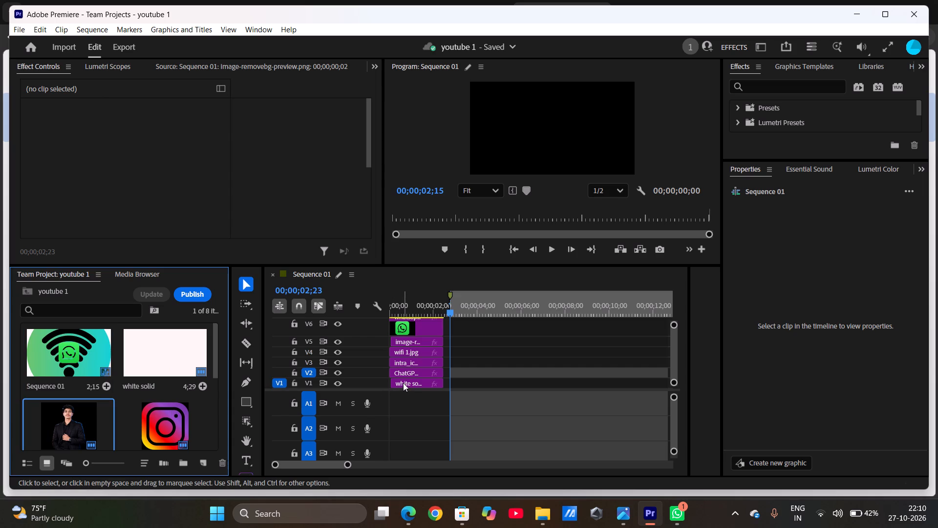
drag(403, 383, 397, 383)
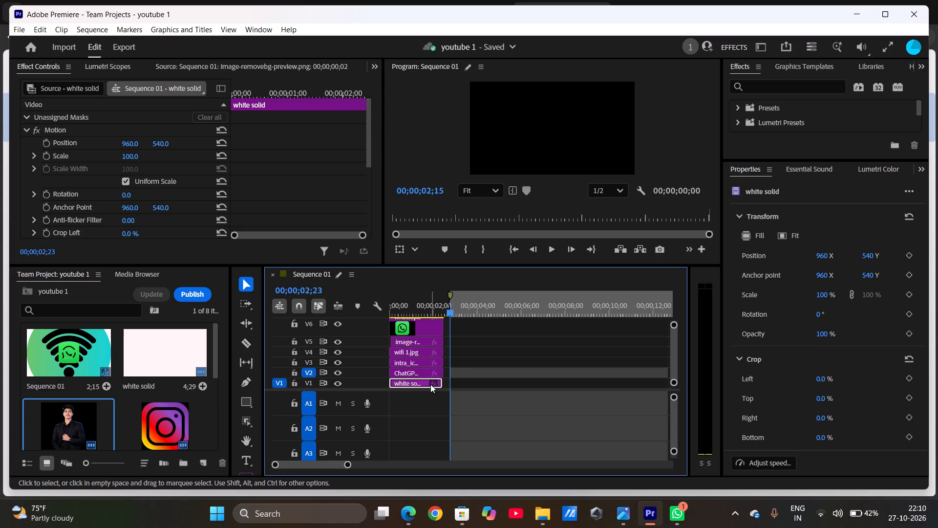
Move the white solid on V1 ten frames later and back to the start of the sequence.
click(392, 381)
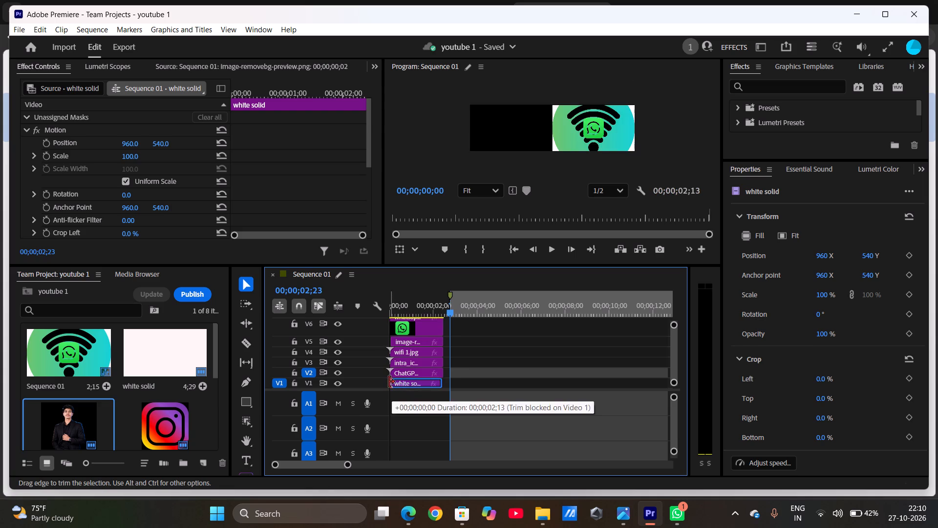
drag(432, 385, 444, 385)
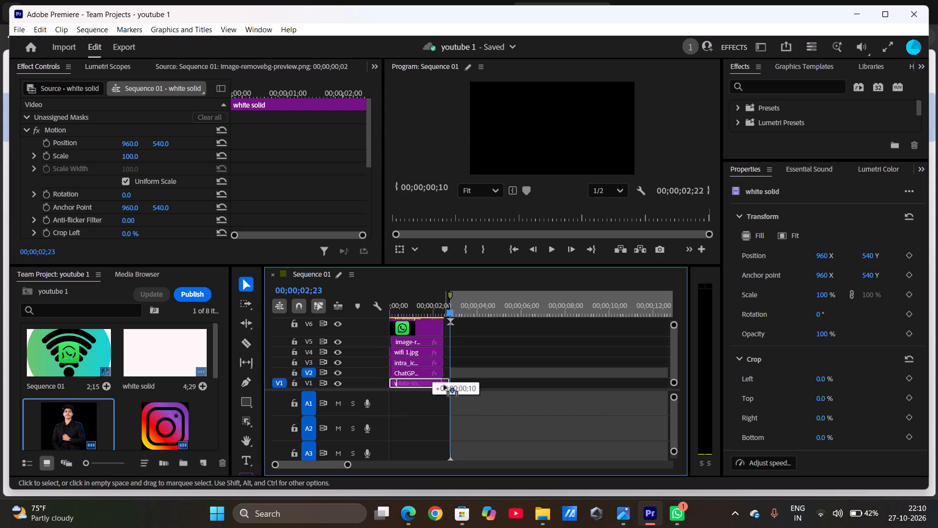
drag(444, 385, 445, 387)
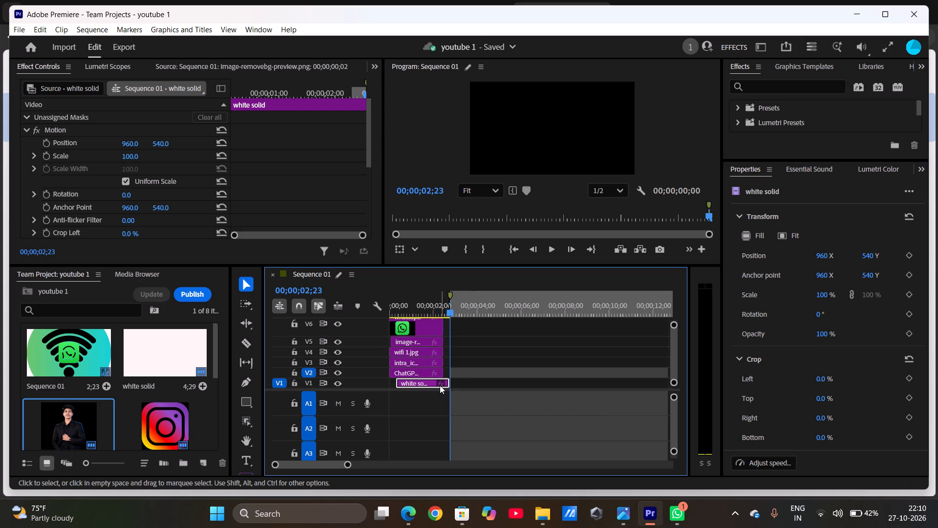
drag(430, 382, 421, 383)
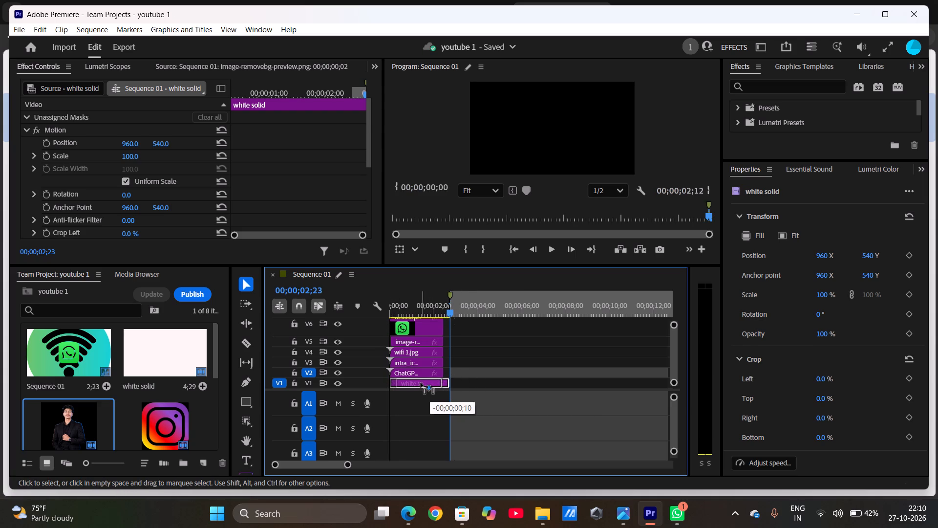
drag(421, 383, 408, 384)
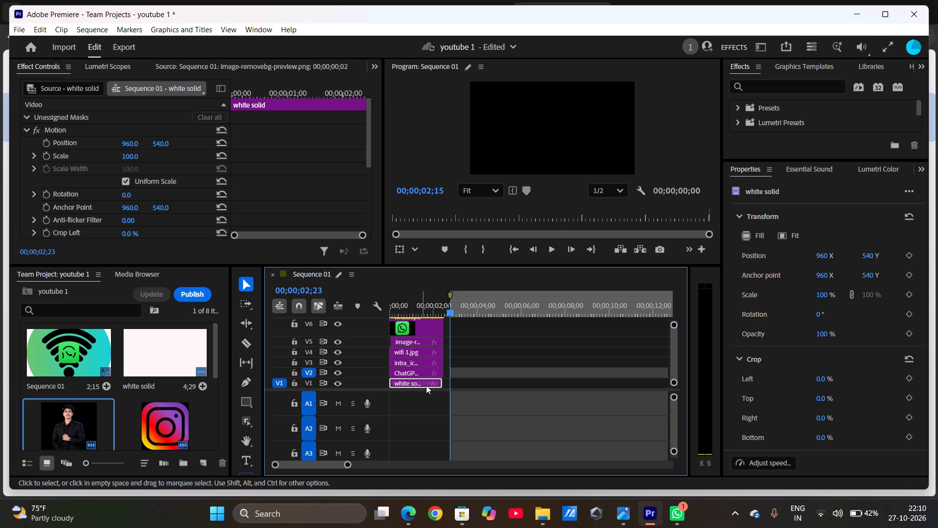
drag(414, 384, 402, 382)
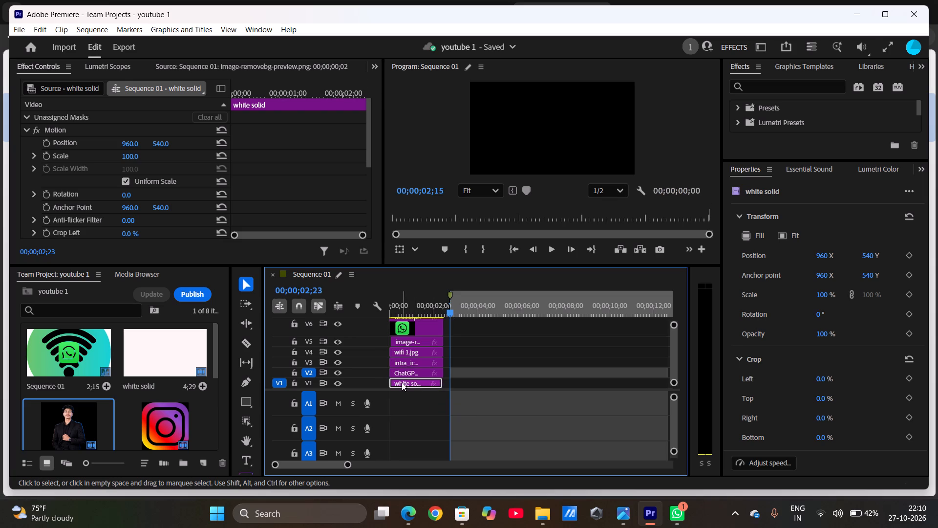
Play the sequence to check how the stacked clips look.
click(556, 254)
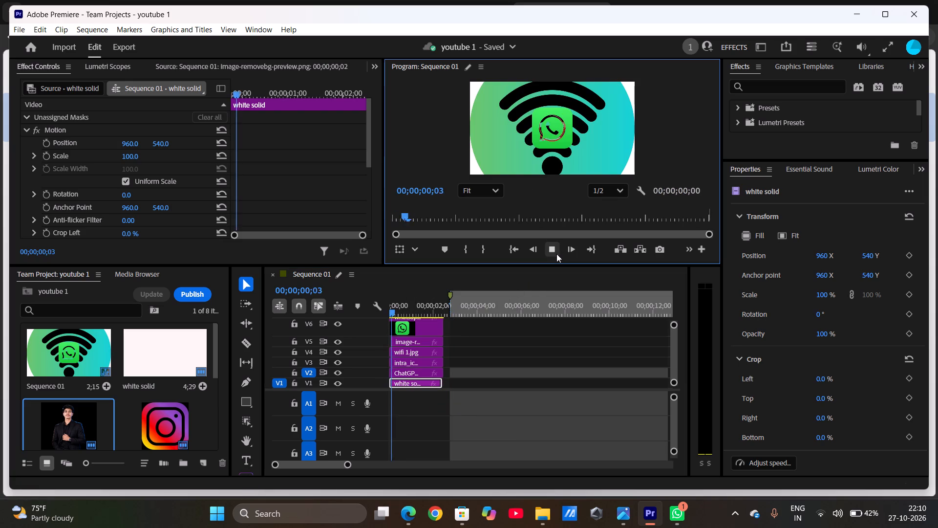
click(556, 254)
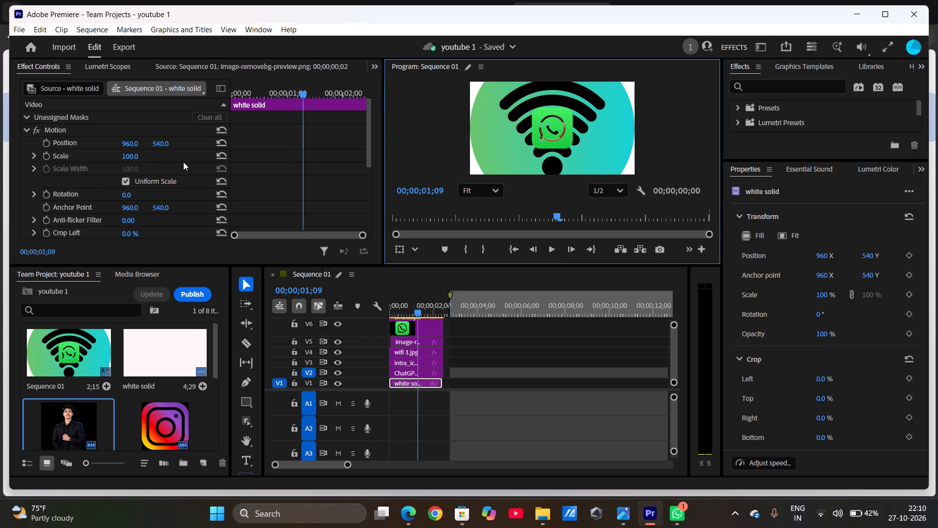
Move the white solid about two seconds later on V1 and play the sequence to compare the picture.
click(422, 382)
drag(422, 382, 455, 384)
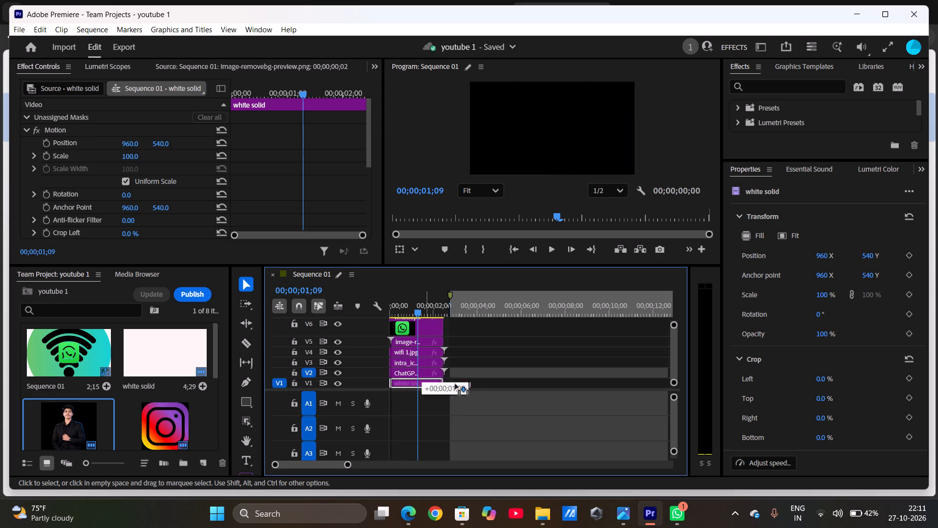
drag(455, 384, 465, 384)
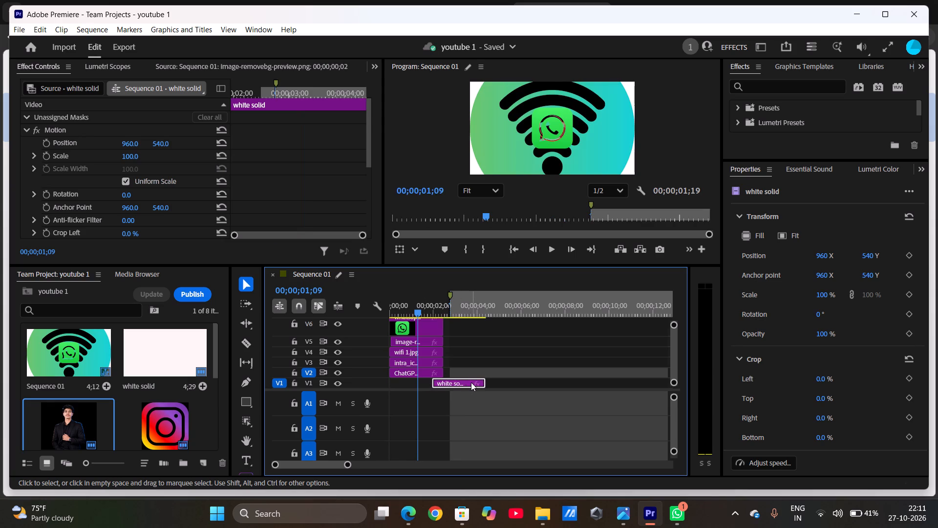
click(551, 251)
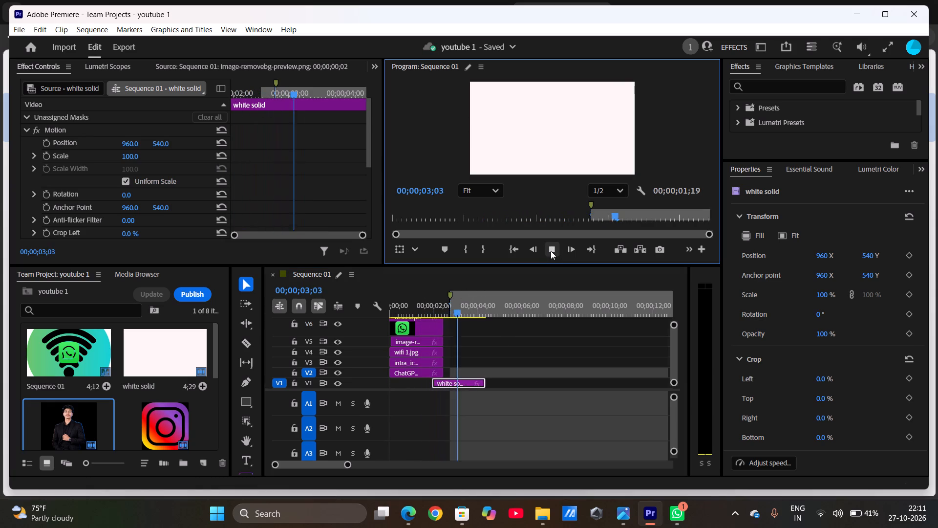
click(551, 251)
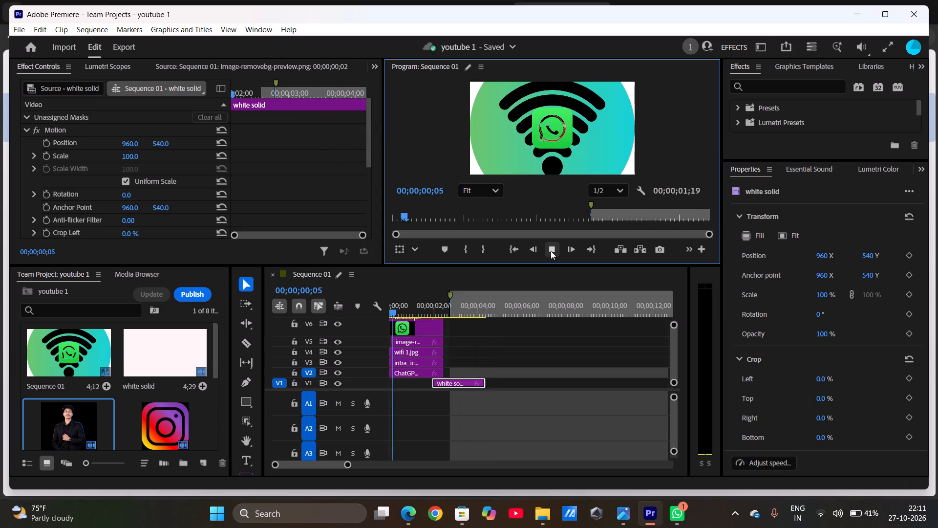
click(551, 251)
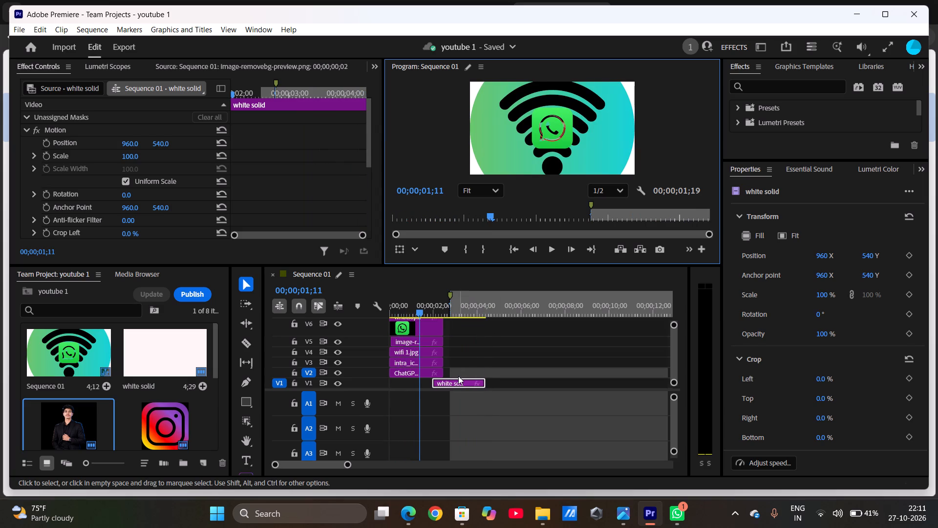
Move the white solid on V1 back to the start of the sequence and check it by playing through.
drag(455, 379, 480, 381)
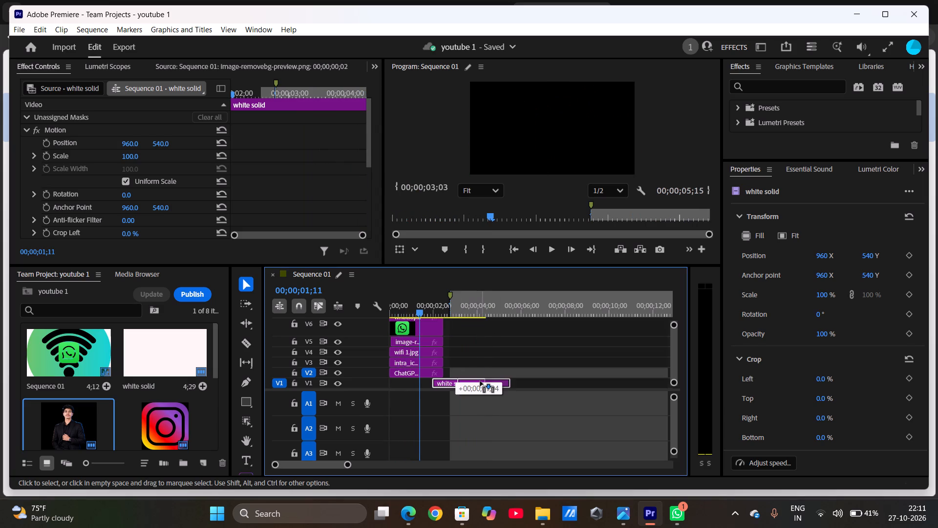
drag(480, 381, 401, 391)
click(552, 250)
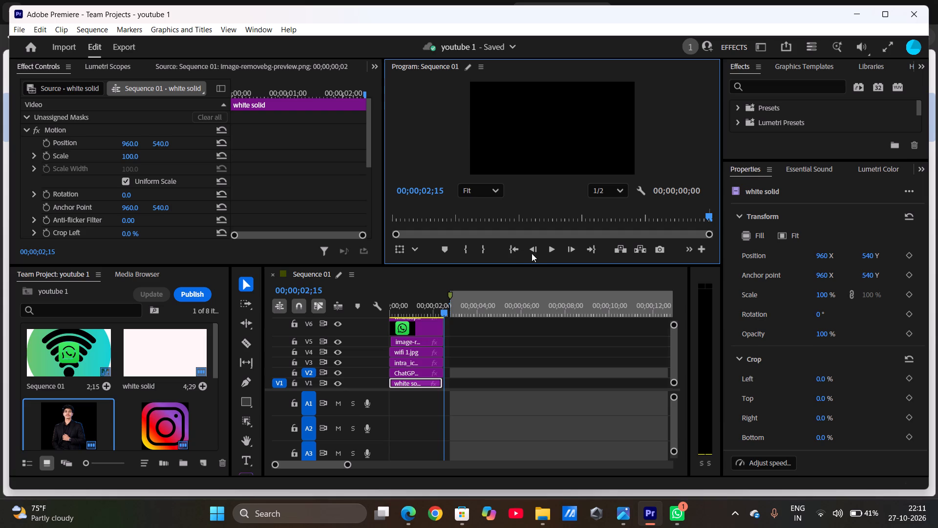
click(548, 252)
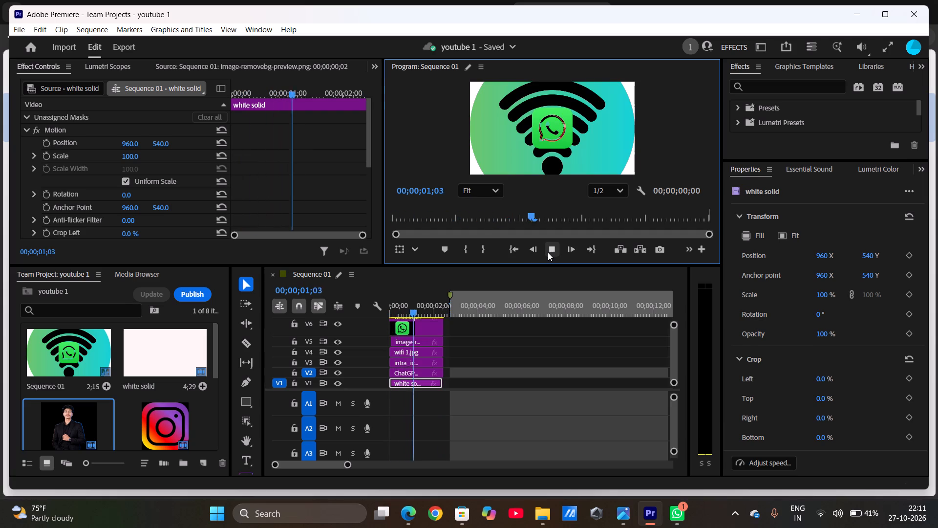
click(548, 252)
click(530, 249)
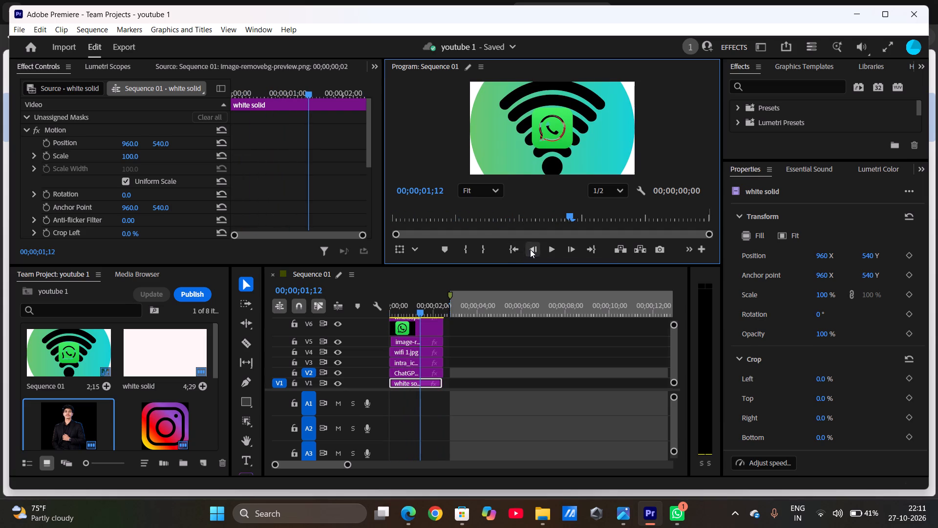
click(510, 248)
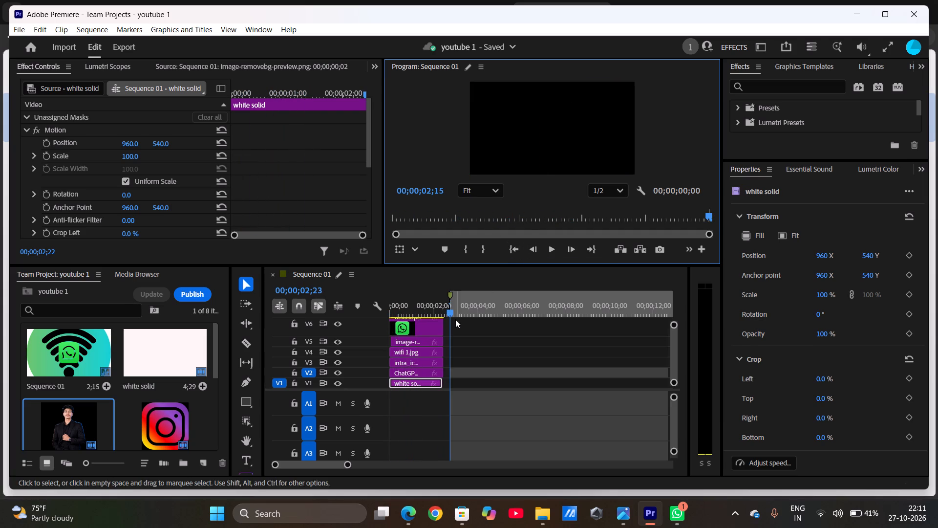
Delete the white solid clip from V1.
click(409, 382)
click(409, 382)
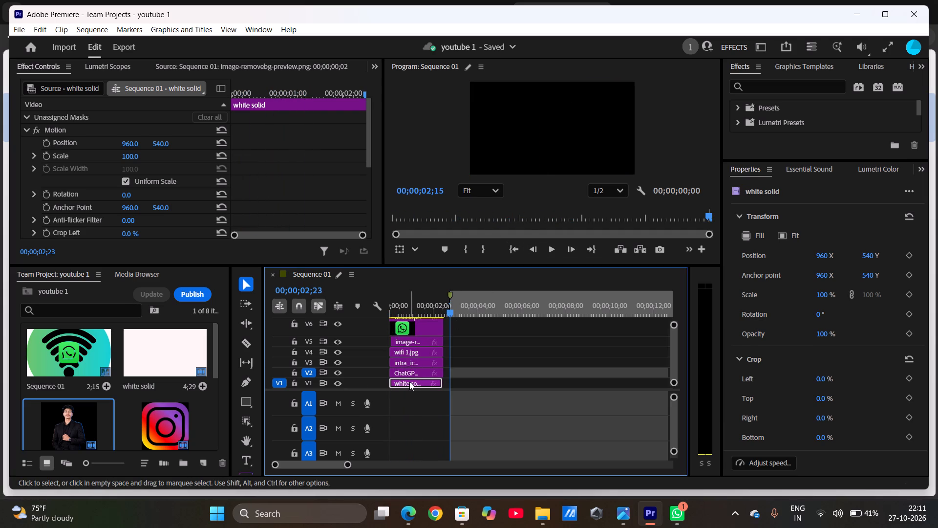
click(173, 348)
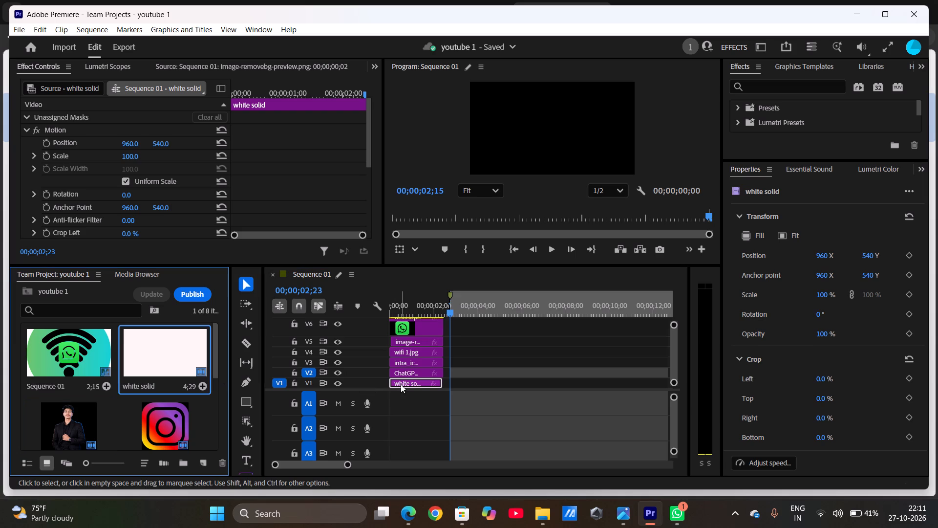
click(401, 384)
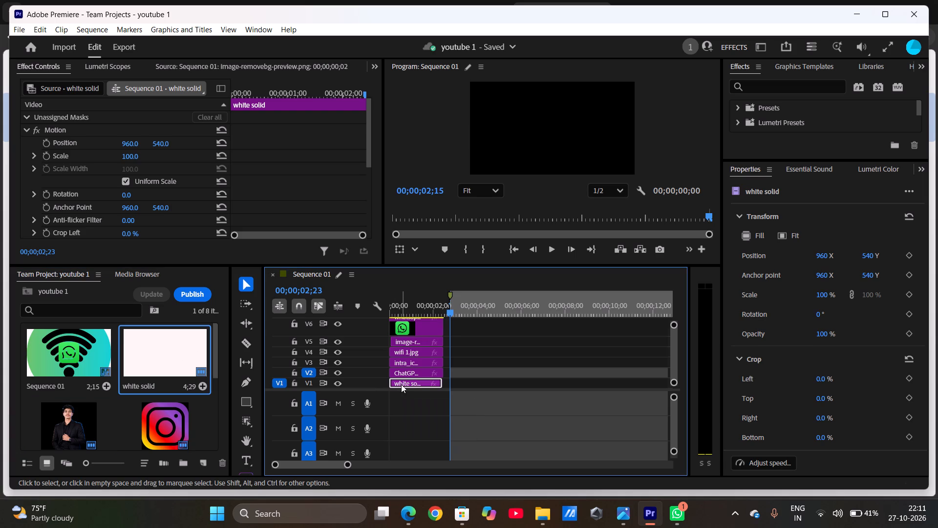
key(BackSpace)
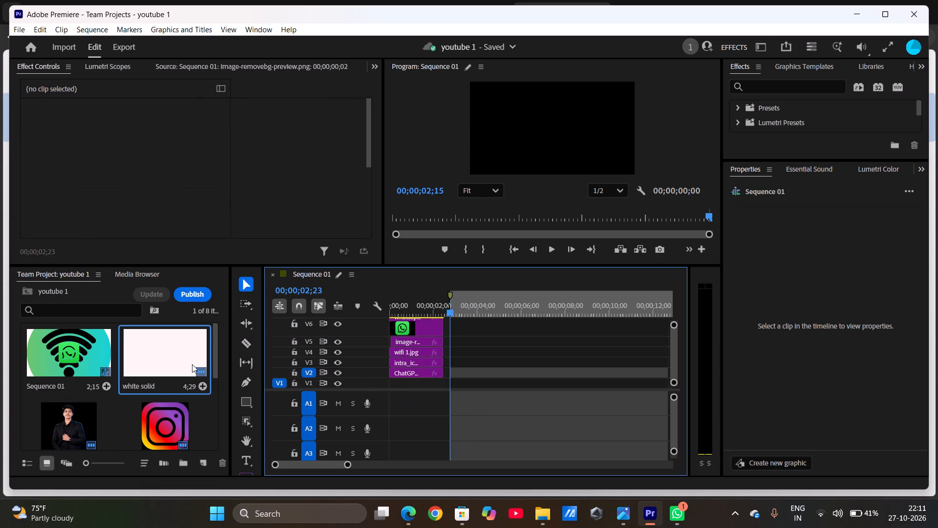
Try to place the white solid from the project bin back on V1.
click(192, 364)
drag(192, 364, 359, 379)
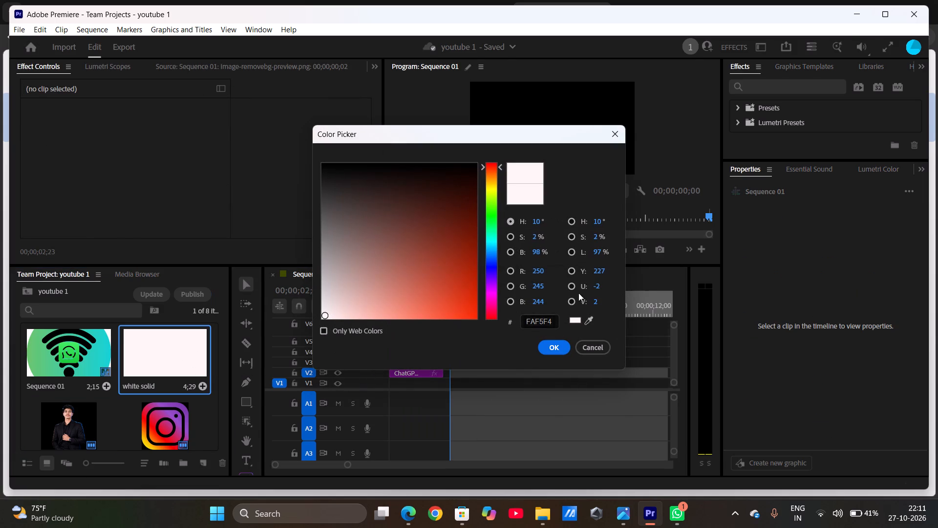
Accept FAF5F4 as the white solid's colour.
click(547, 349)
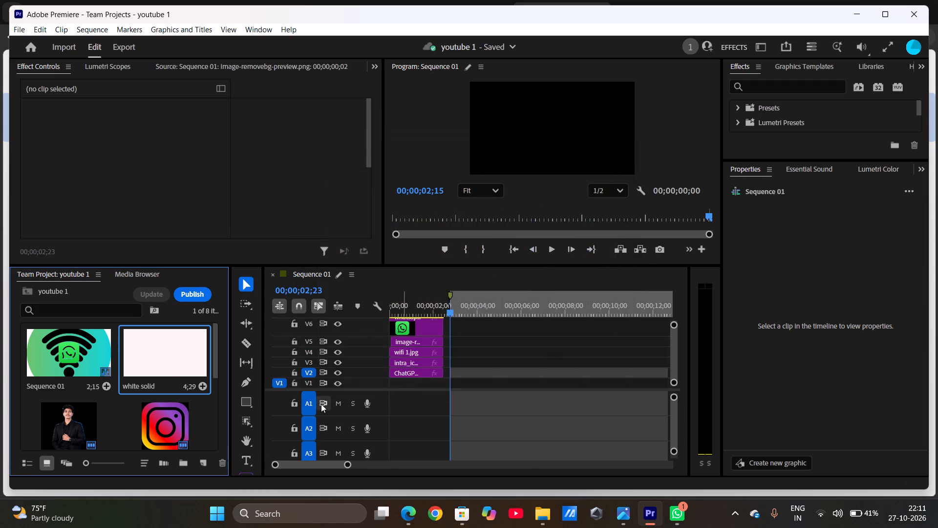
Place the white solid from the project on V1 at the sequence start, beneath the image clips.
drag(178, 370, 395, 387)
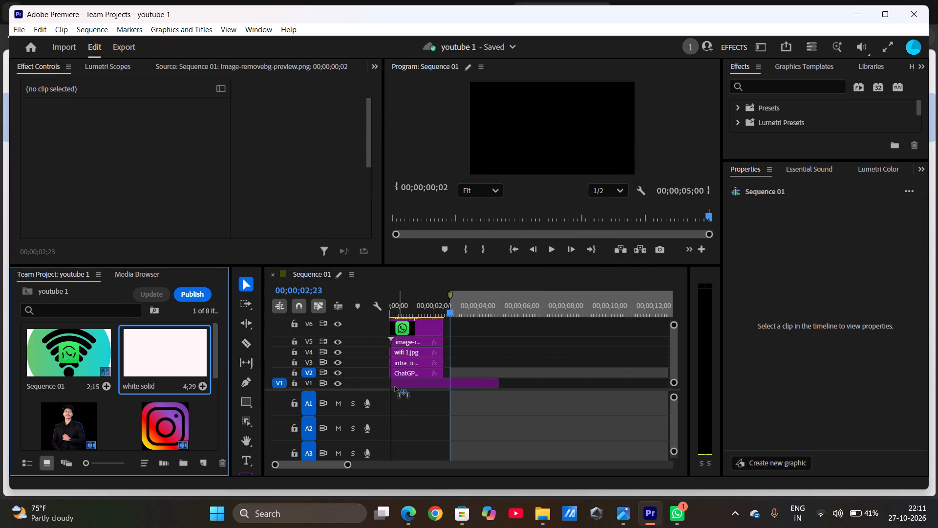
drag(395, 387, 373, 386)
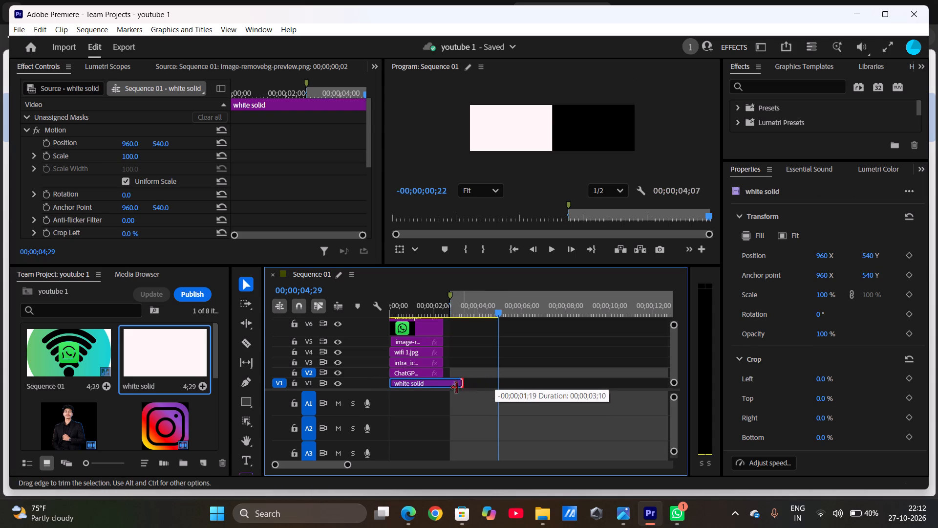
Trim the end of the white solid on V1 back to the end of the image clips above it.
drag(457, 388, 439, 388)
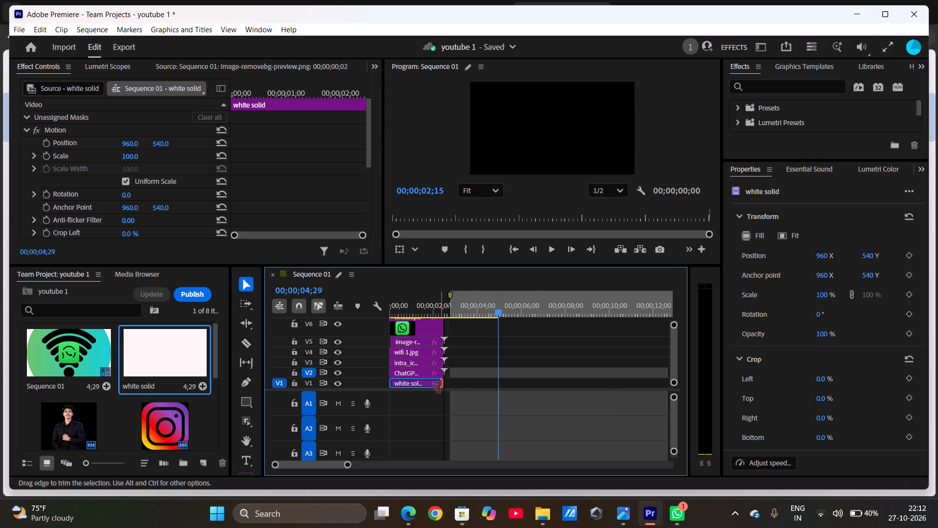
Play the sequence to check the stacked images over the white solid.
click(550, 251)
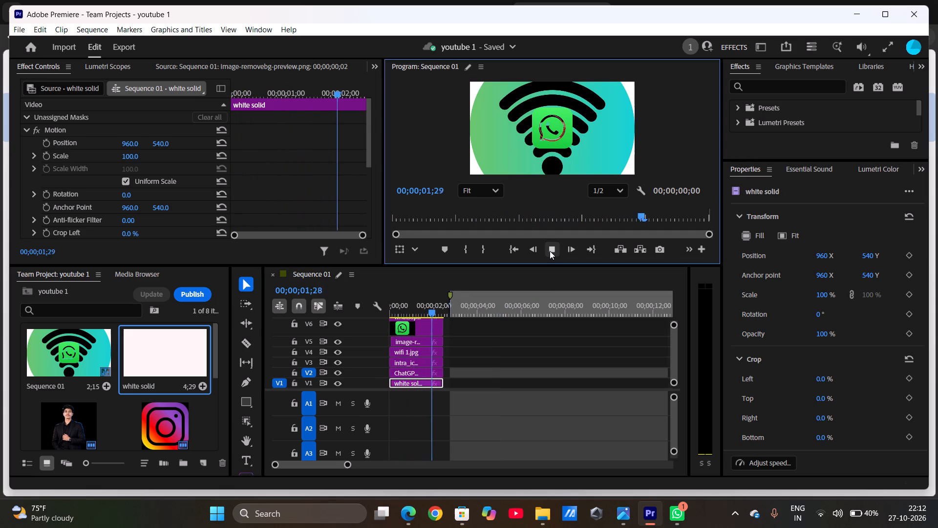
click(550, 251)
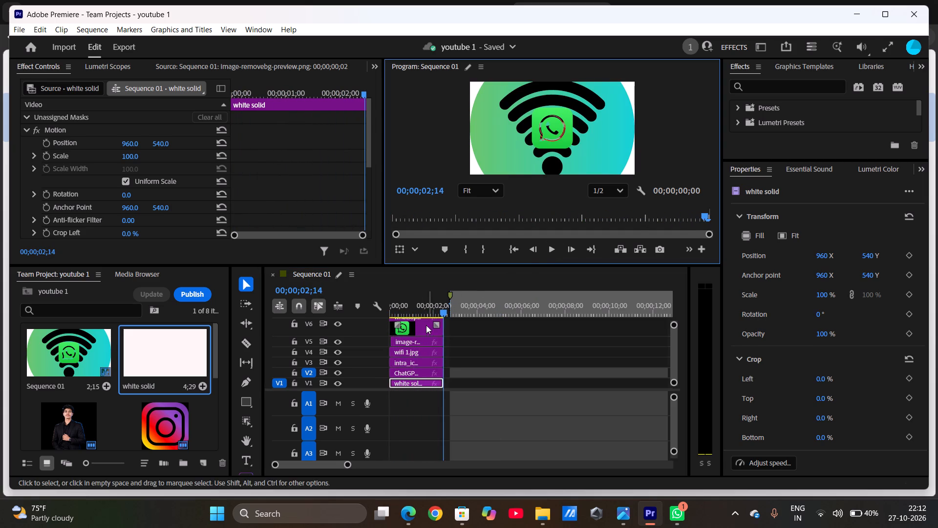
Switch track targeting from V2 to V1 with the V1 source patch off, and play the sequence to check it.
click(309, 379)
click(304, 383)
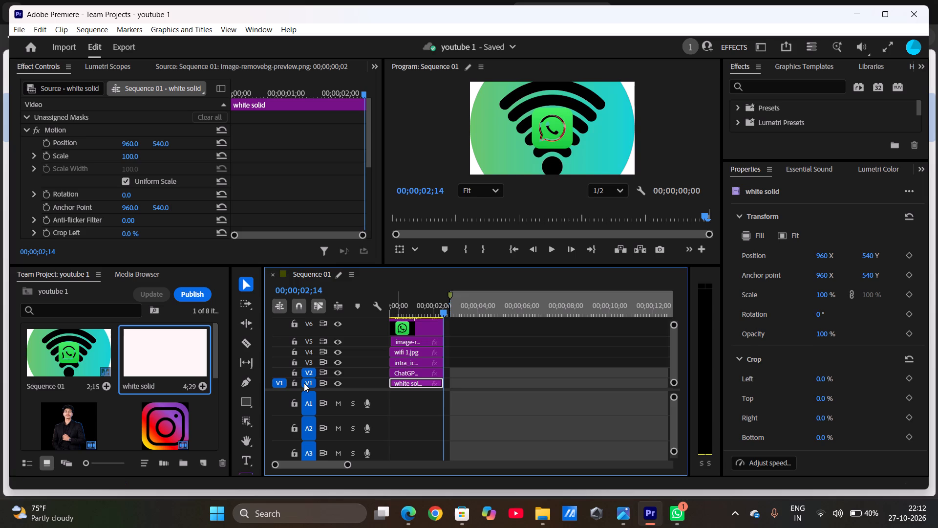
click(279, 382)
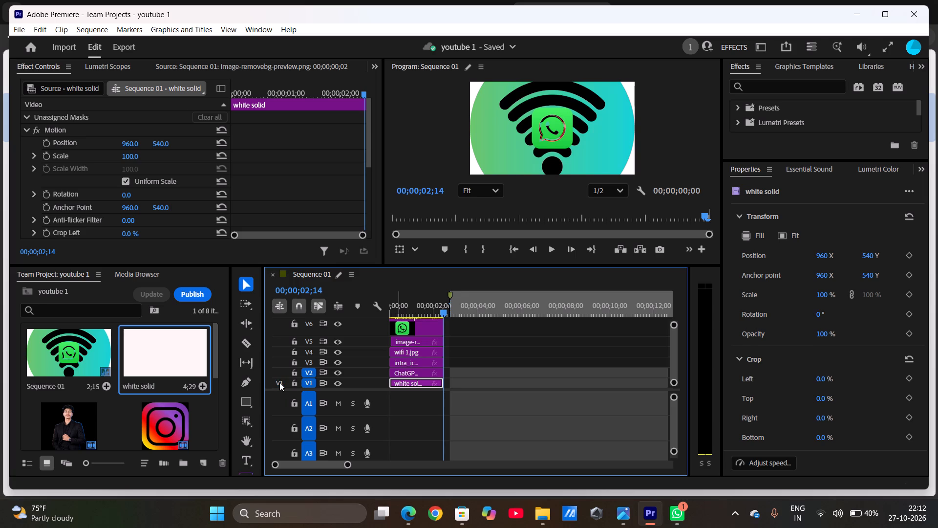
click(284, 382)
click(284, 382)
click(311, 374)
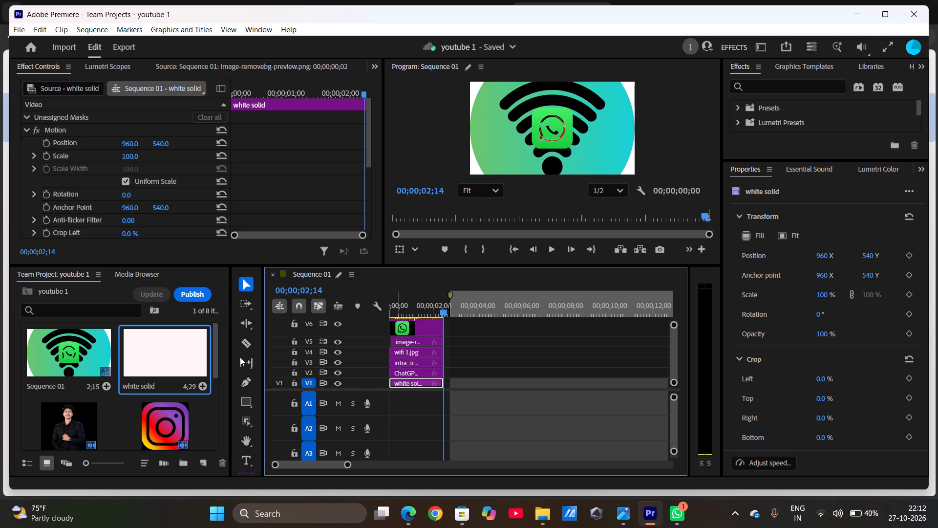
click(552, 250)
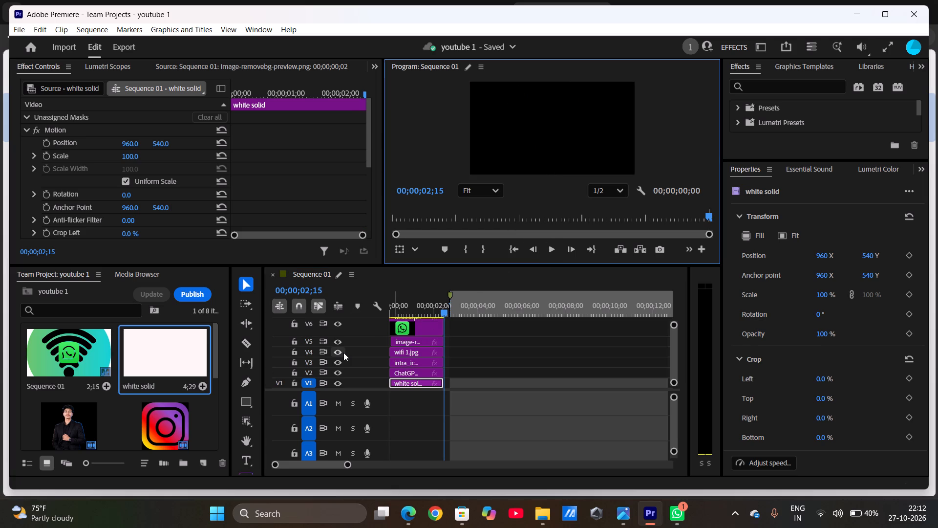
Turn the V1 source patch back on and V1 targeting off, checking the sequence playback and its last frame.
click(276, 384)
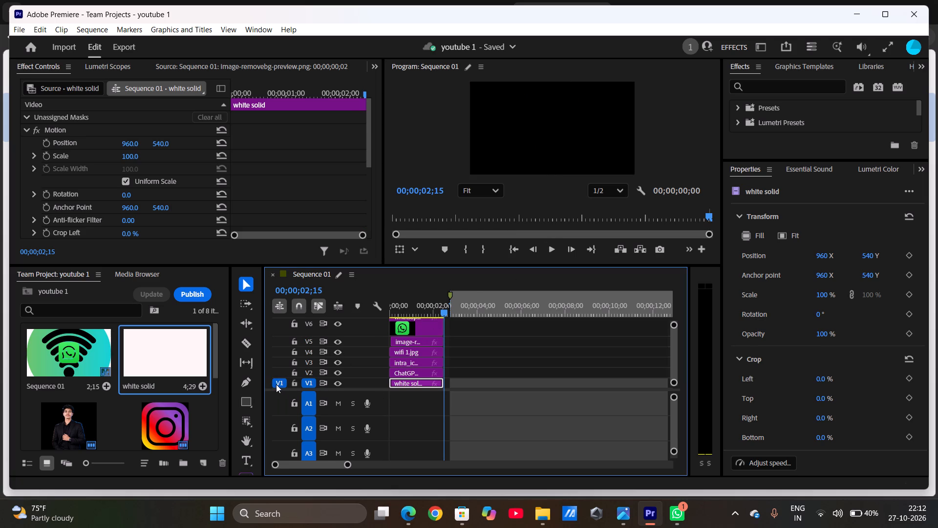
click(547, 252)
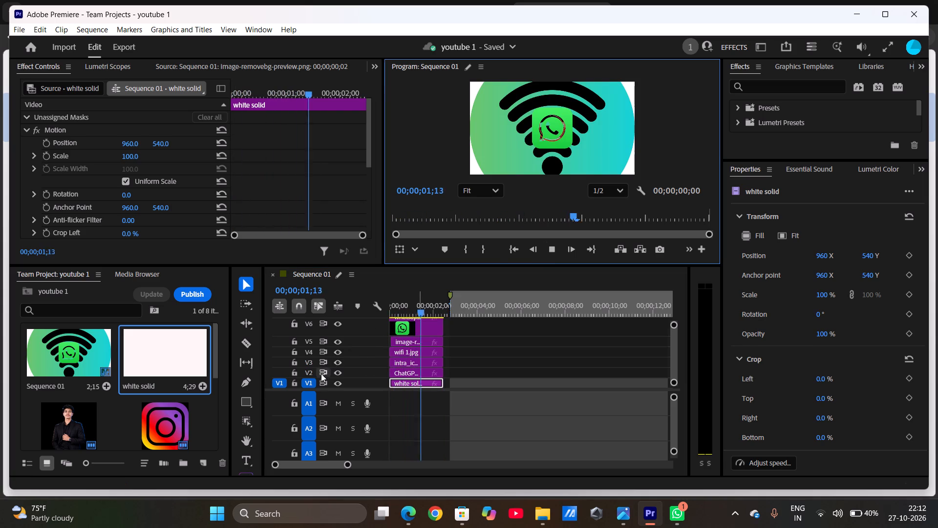
click(308, 382)
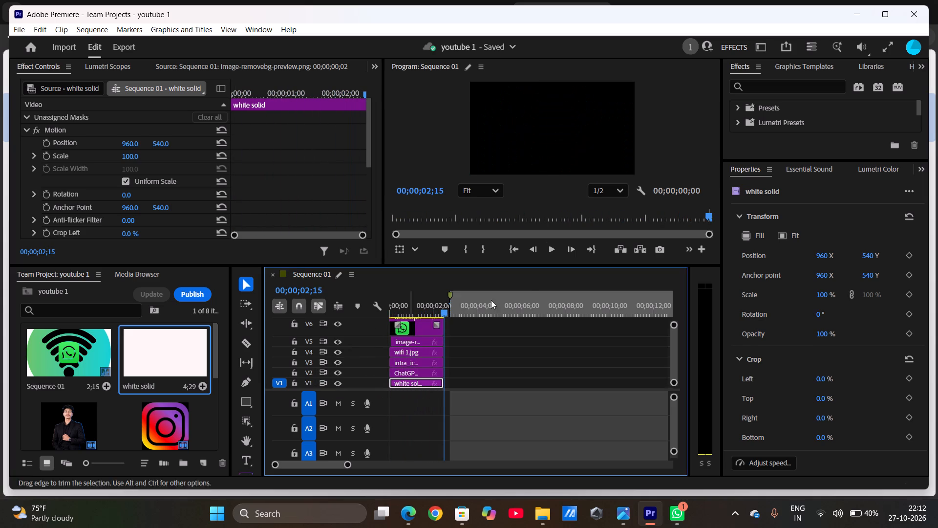
click(538, 255)
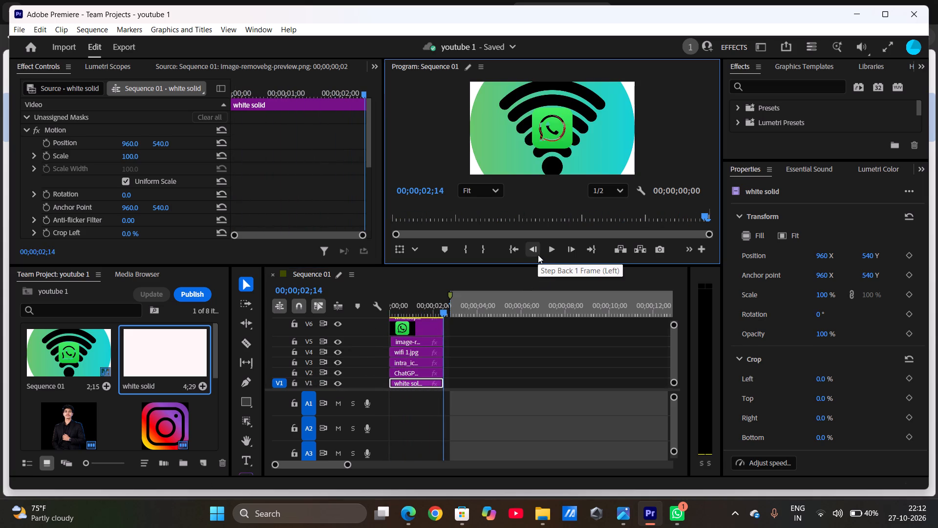